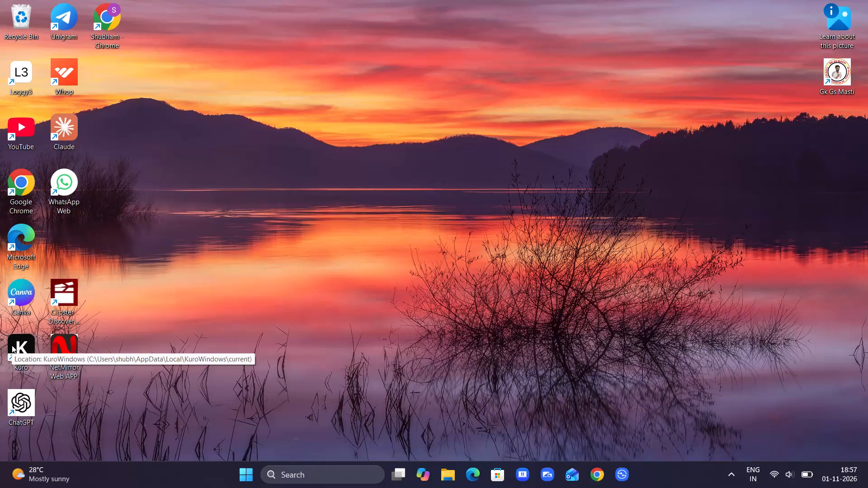
Launch the Kuro application from its desktop shortcut.
double_click(12, 345)
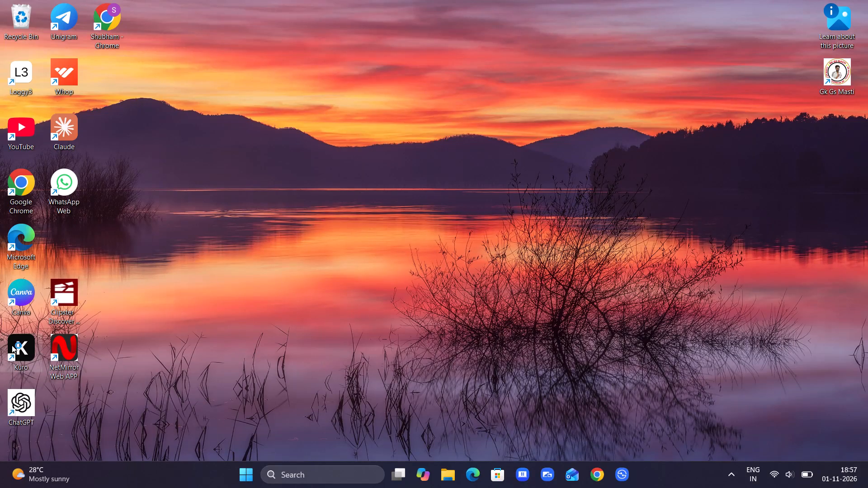
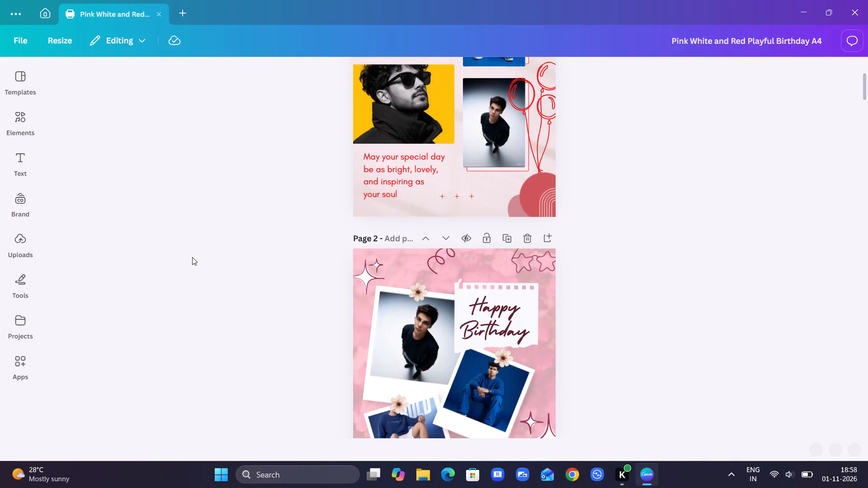
Go to the Fashion Moodboard layout on page 16 and bring up the uploaded images.
scroll(192, 257, "down", 7)
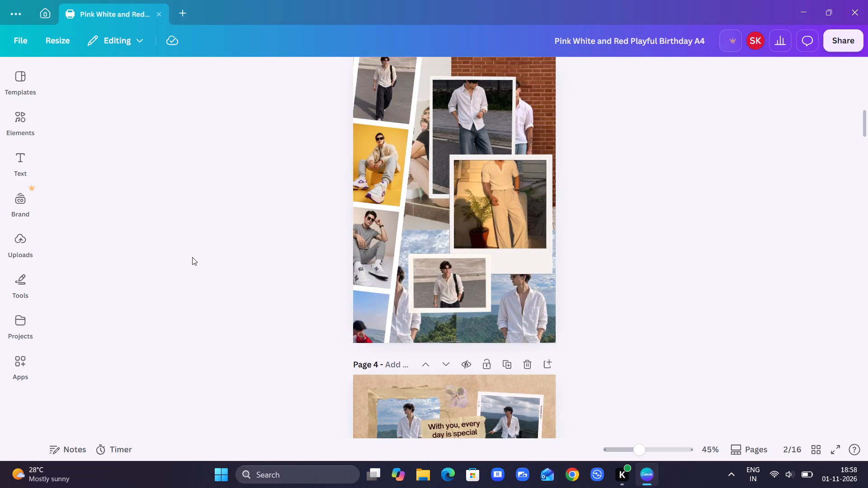
scroll(192, 257, "down", 20)
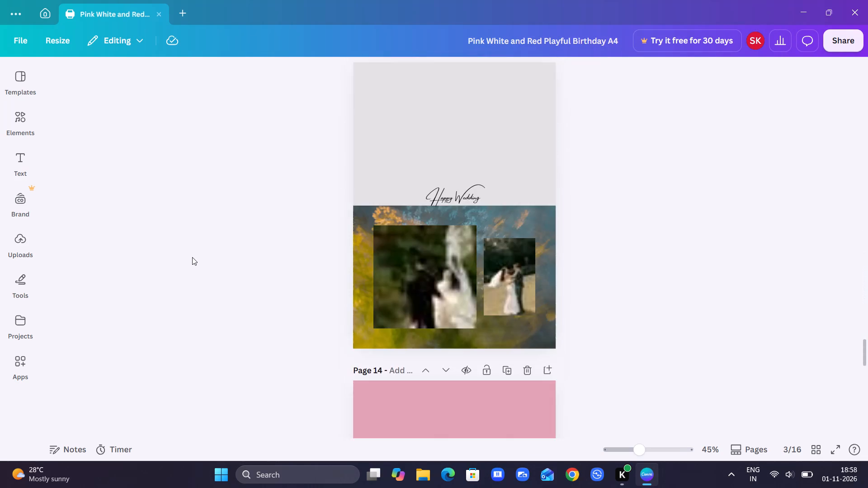
scroll(192, 257, "down", 8)
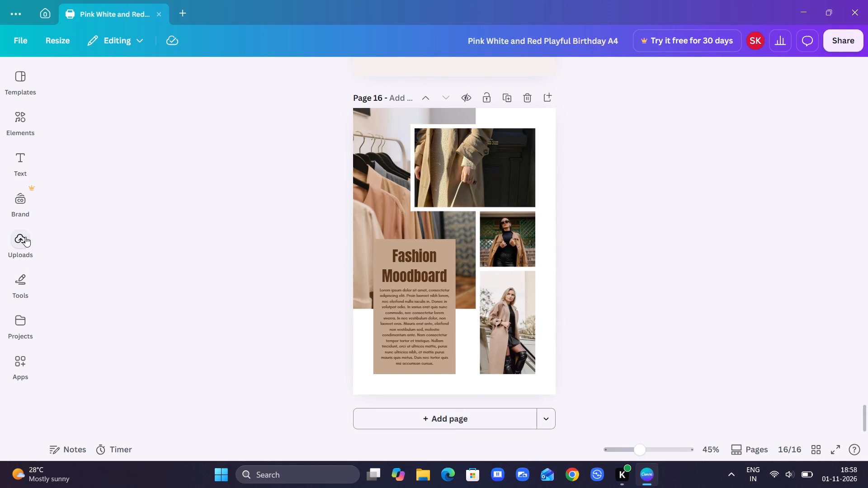
left_click(25, 237)
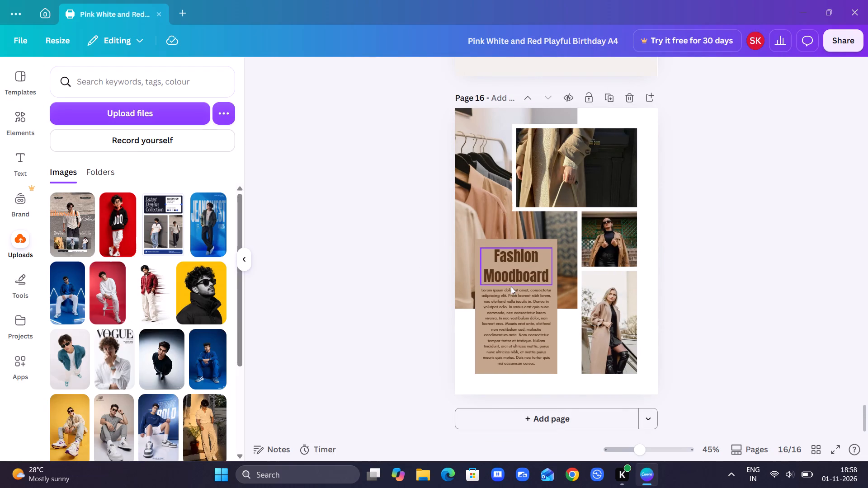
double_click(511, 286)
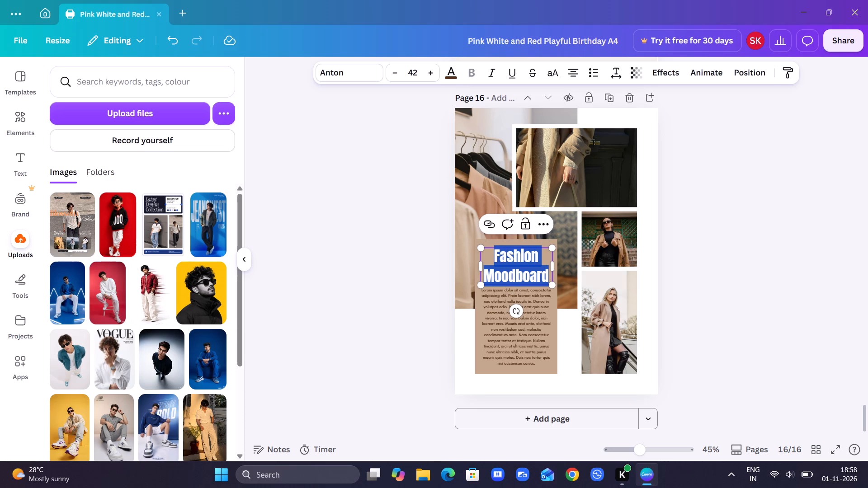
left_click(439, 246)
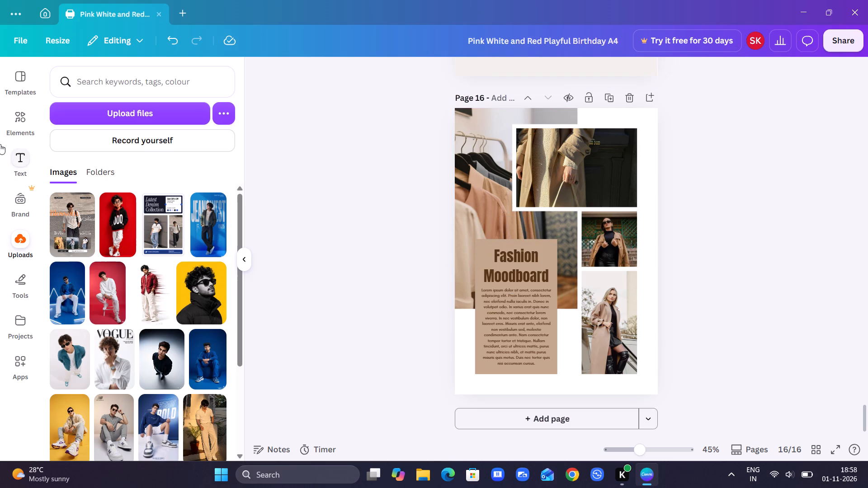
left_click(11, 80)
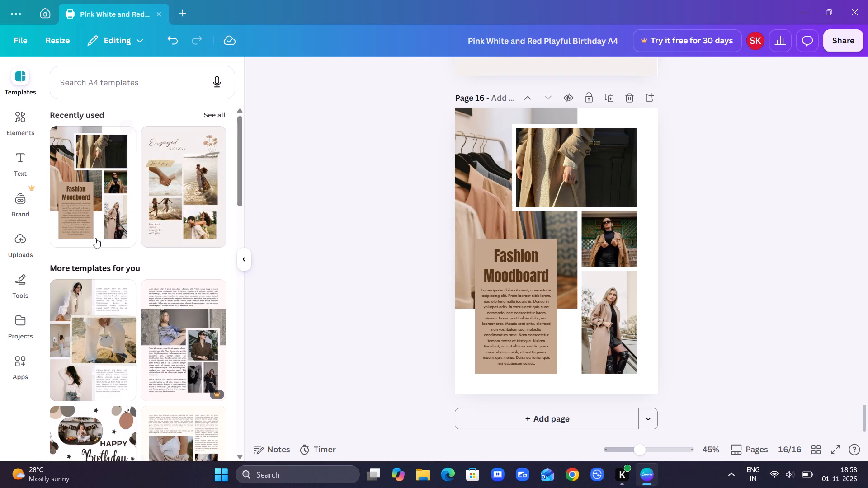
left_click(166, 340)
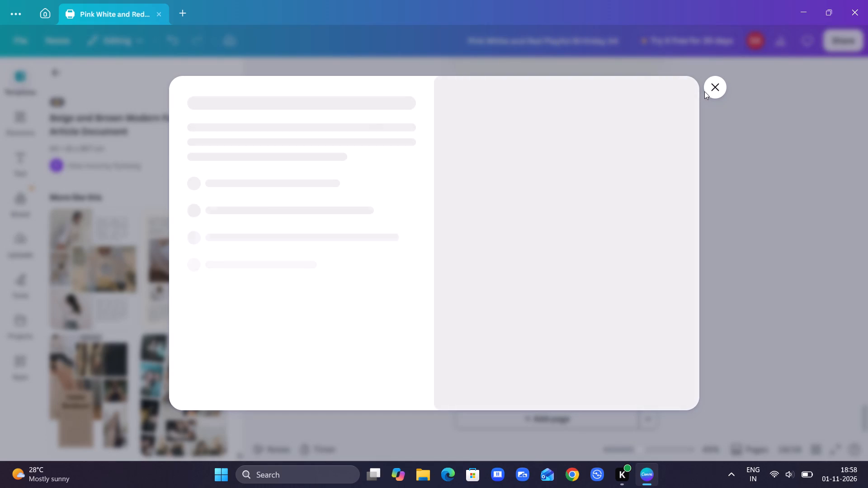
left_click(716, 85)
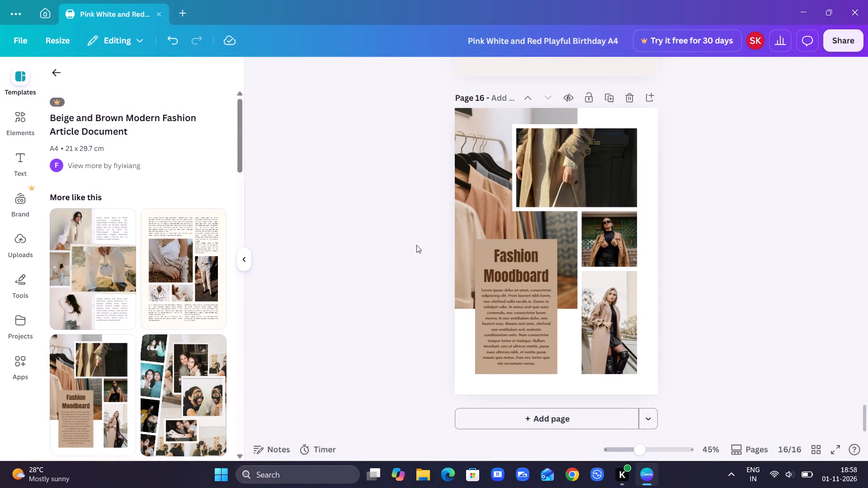
Replace the large clothes-rack background photo on page 16 with the uploaded black-and-white sunglasses portrait on yellow.
left_click(15, 251)
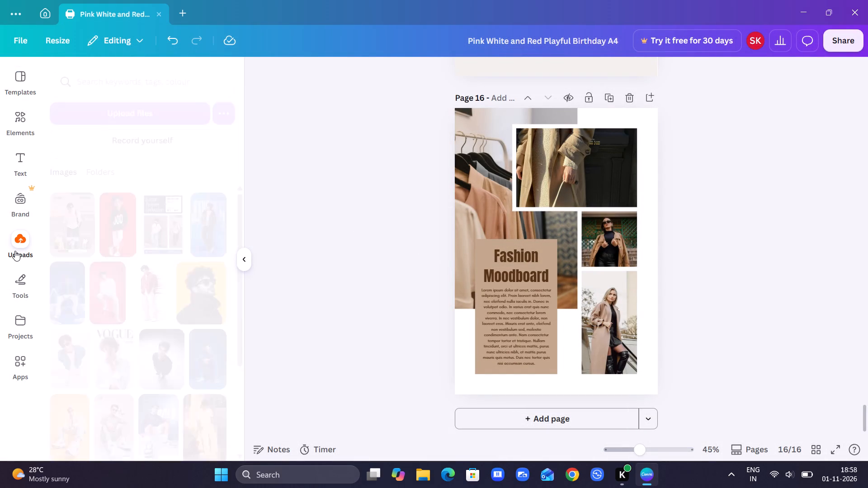
left_click_drag(191, 290, 454, 147)
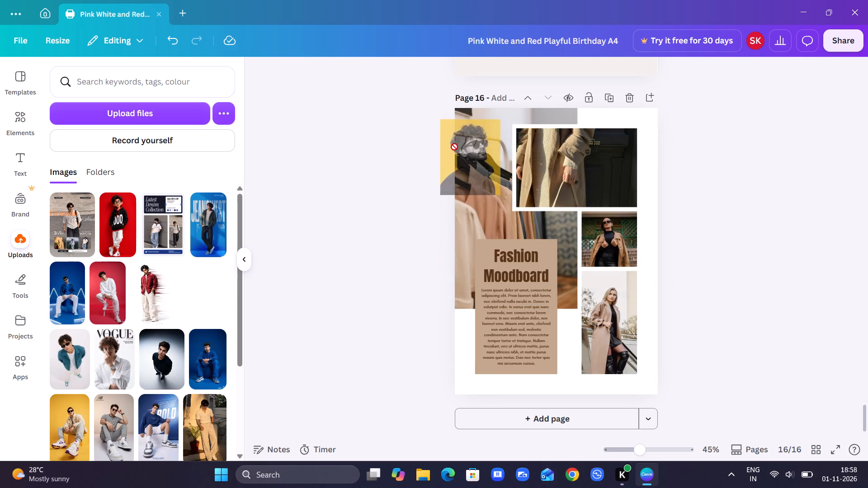
left_click_drag(454, 147, 466, 147)
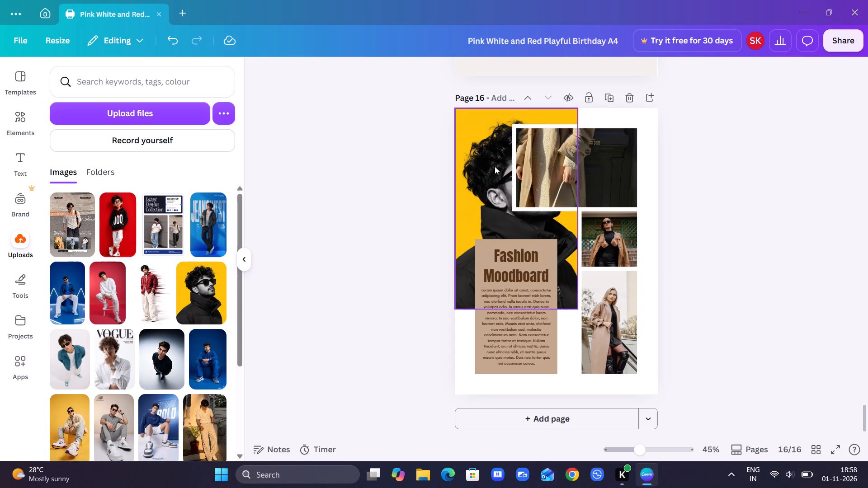
Replace the white-bordered coat photo with the uploaded picture of the seated man in white on a red background.
left_click_drag(108, 302, 264, 272)
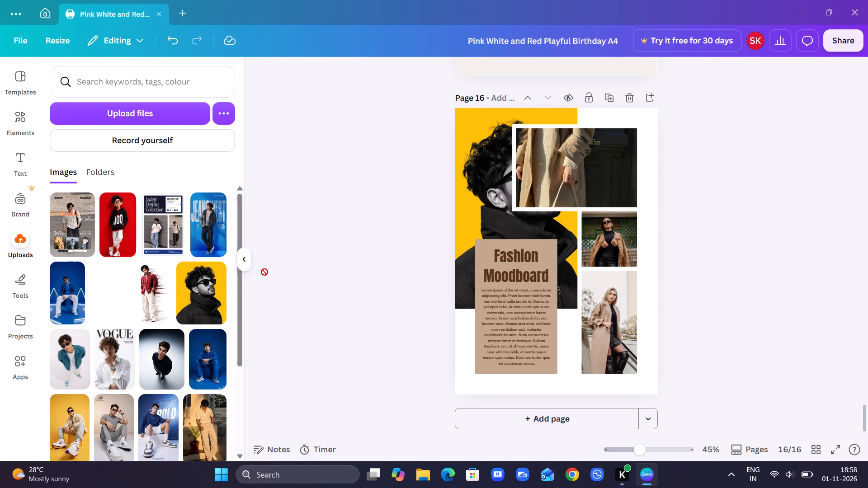
left_click_drag(264, 272, 540, 166)
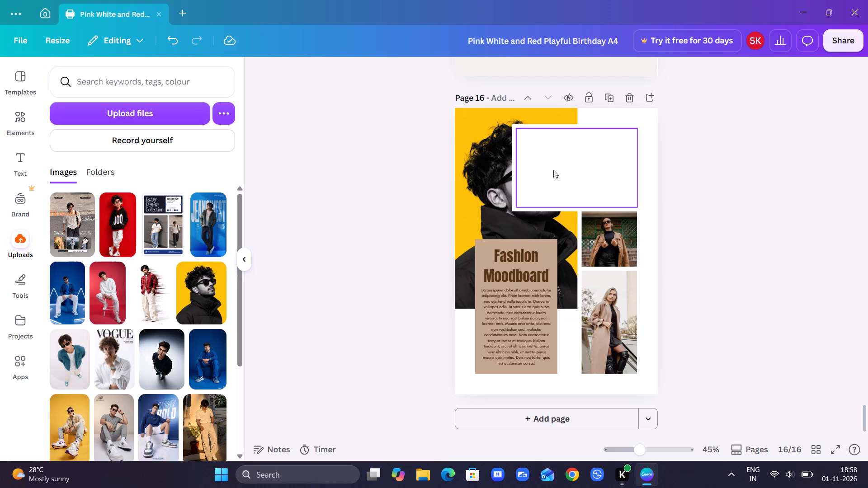
Enlarge the red-background photo slightly from its lower-left corner so it nearly fills its white border.
left_click(553, 170)
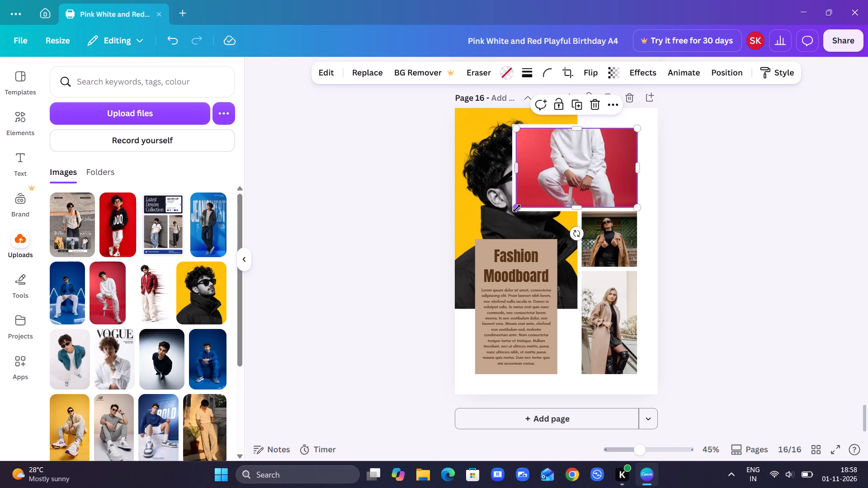
left_click_drag(517, 208, 505, 211)
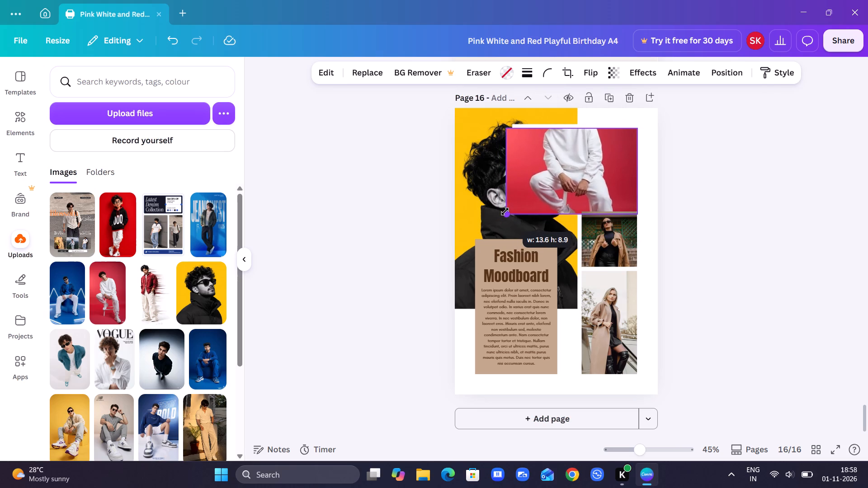
left_click_drag(505, 211, 517, 187)
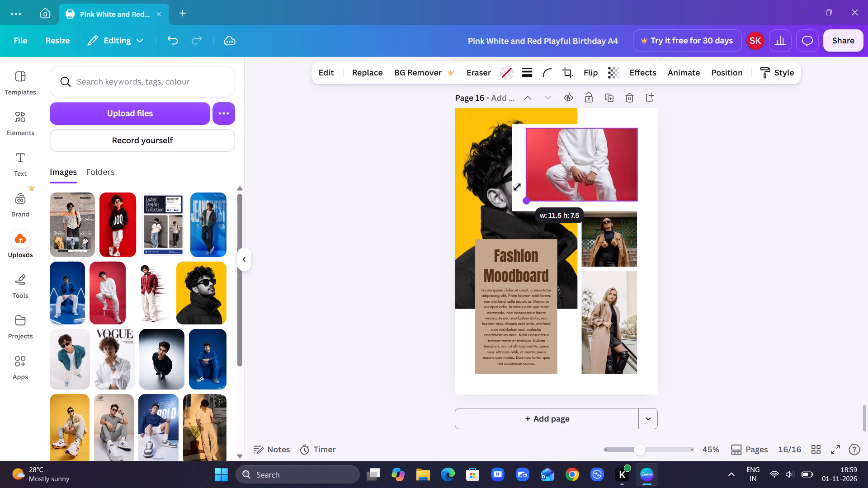
left_click_drag(517, 187, 498, 188)
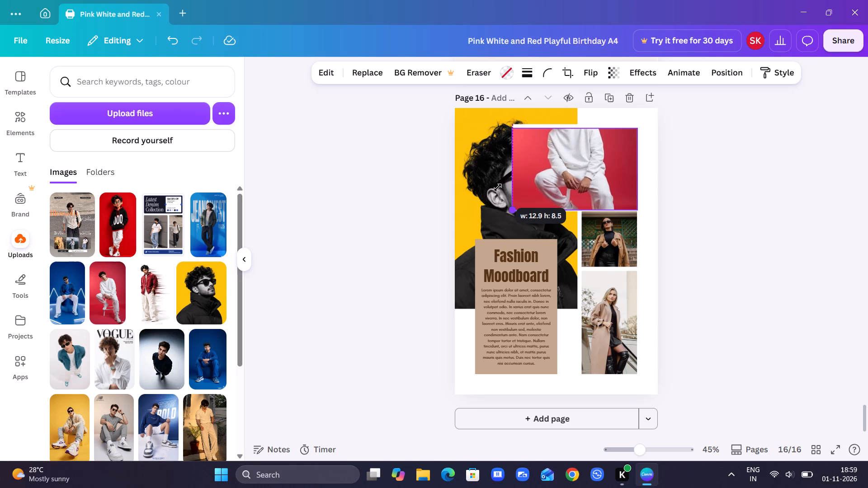
left_click_drag(498, 188, 498, 186)
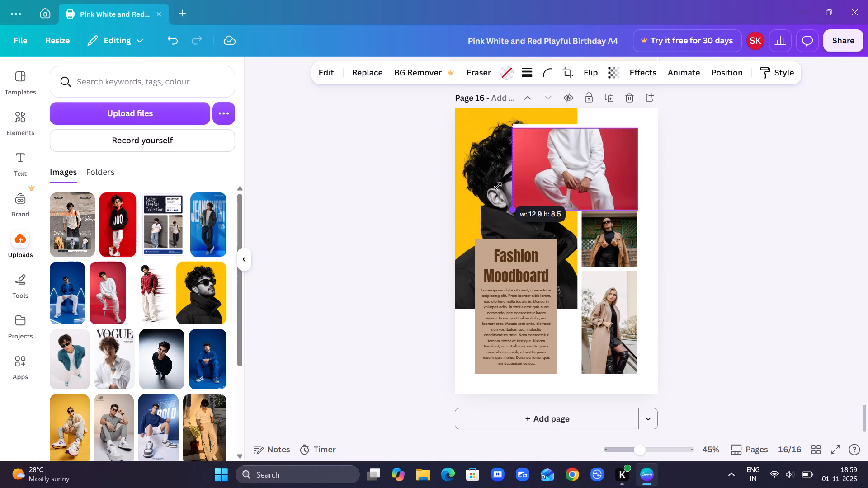
left_click_drag(498, 186, 496, 186)
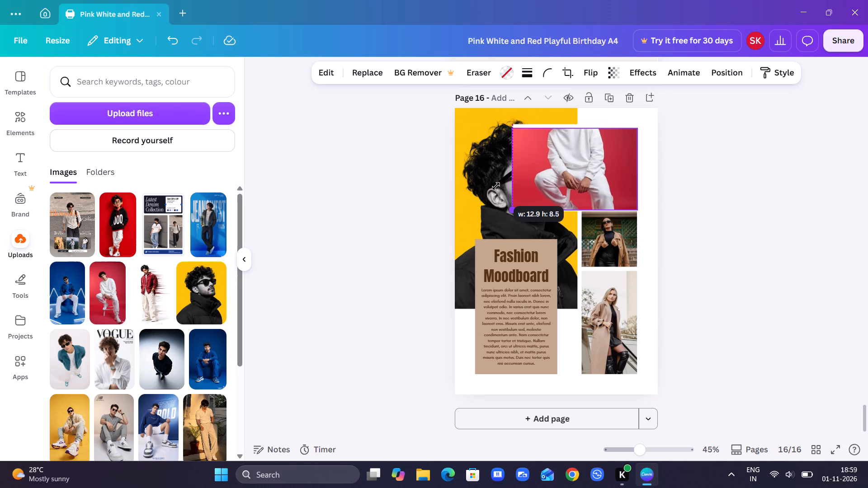
left_click_drag(496, 186, 521, 191)
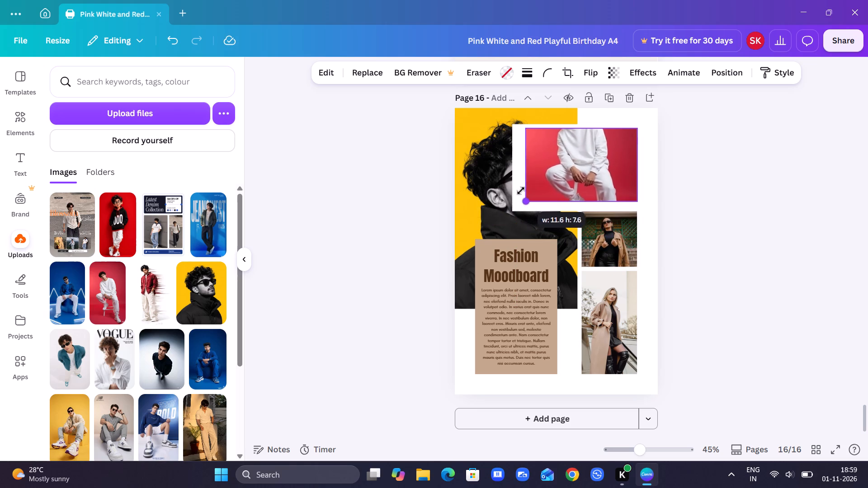
left_click_drag(521, 191, 529, 187)
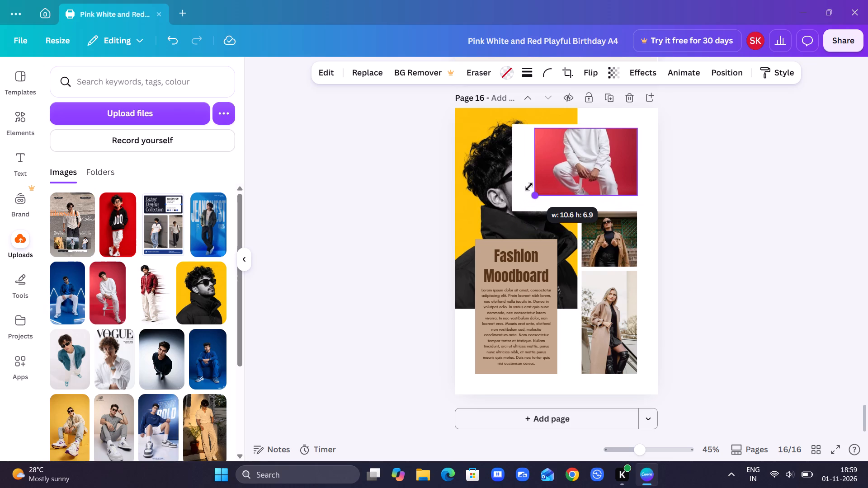
left_click_drag(529, 187, 533, 178)
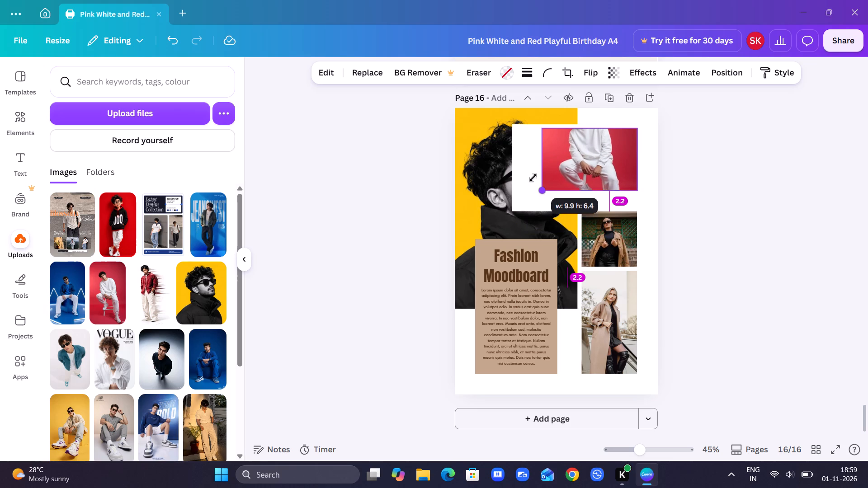
left_click_drag(533, 178, 547, 176)
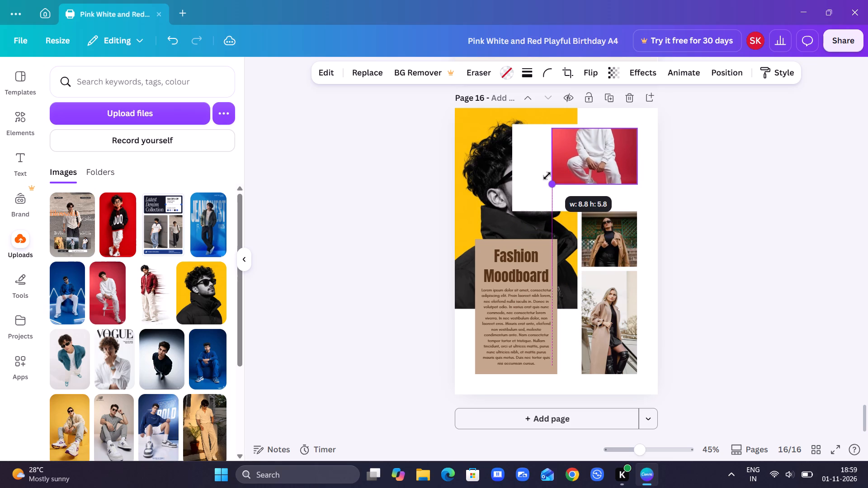
left_click_drag(547, 176, 547, 180)
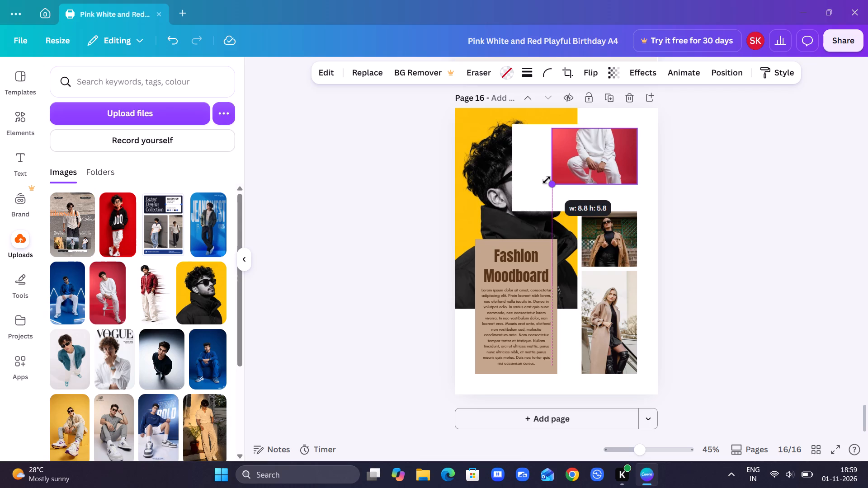
left_click_drag(547, 180, 536, 185)
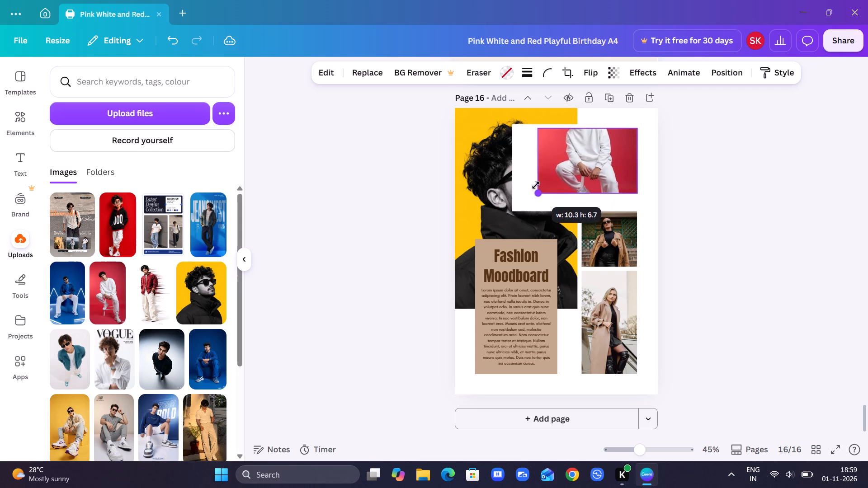
left_click_drag(536, 185, 505, 195)
Enlarge the small square photo of the woman in sunglasses slightly, until its edge meets the yellow background photo.
left_click(612, 243)
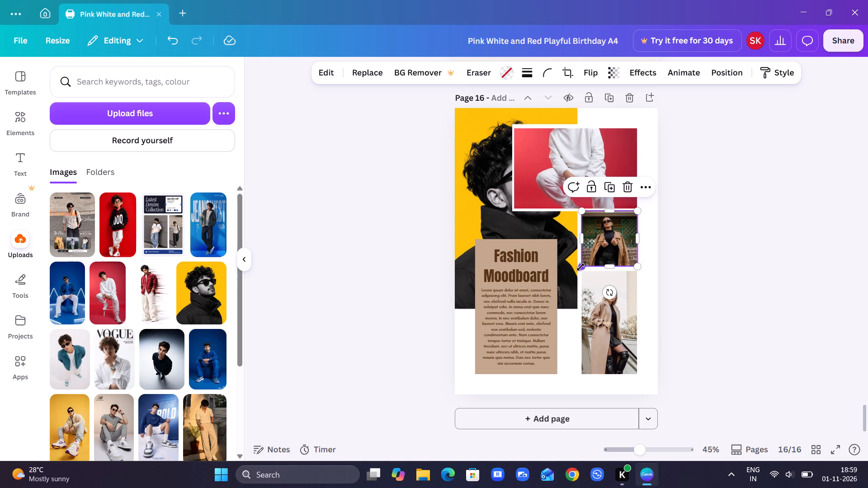
left_click_drag(580, 267, 543, 291)
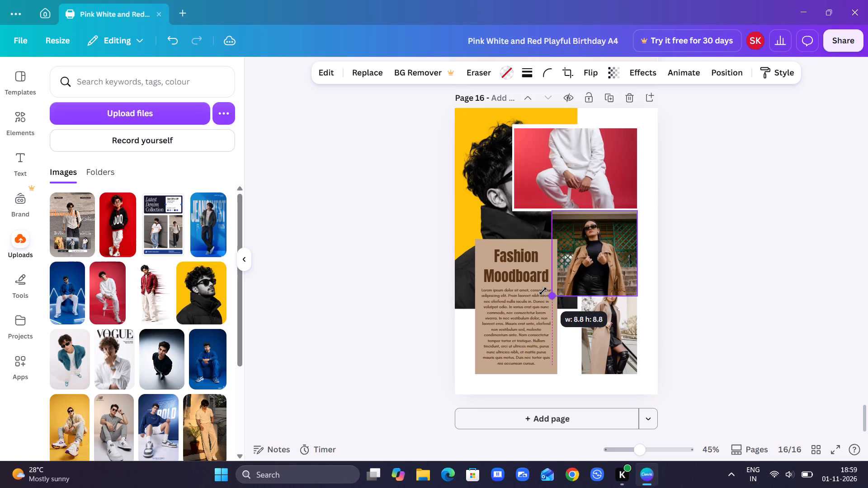
left_click_drag(543, 291, 564, 279)
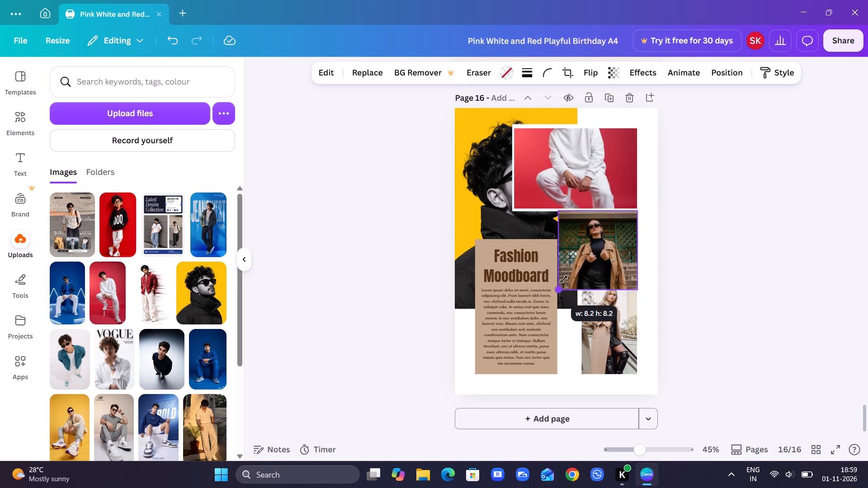
left_click_drag(564, 279, 575, 268)
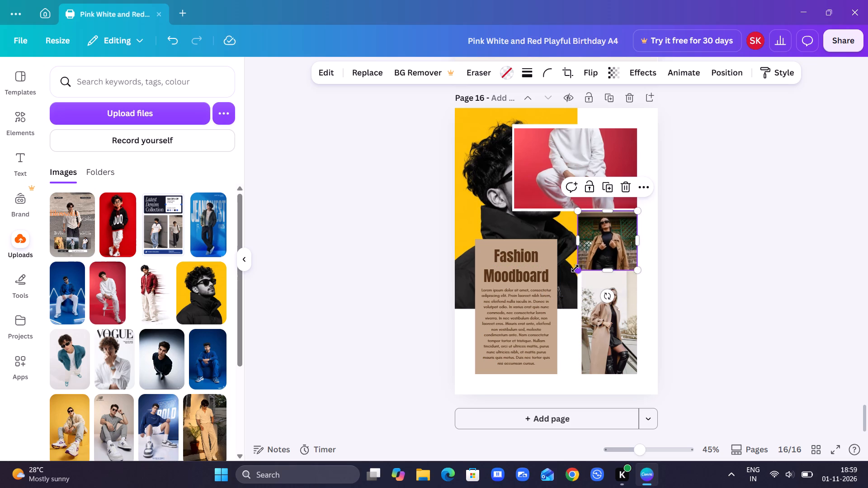
Shrink the tall photo of the woman in the beige coat very slightly from its upper-left corner.
left_click(590, 295)
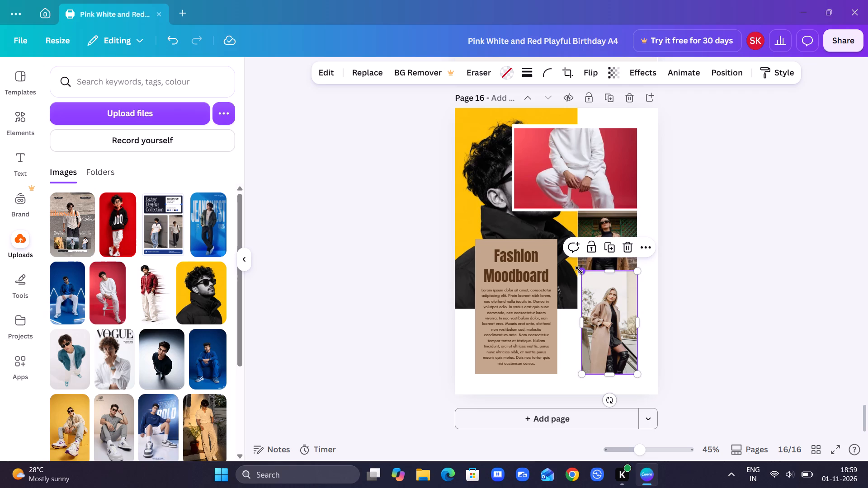
left_click_drag(579, 270, 520, 236)
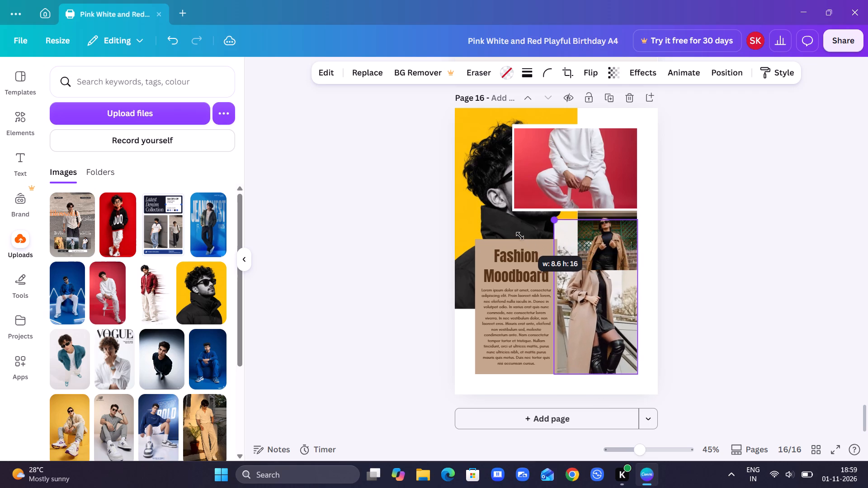
left_click_drag(520, 236, 548, 274)
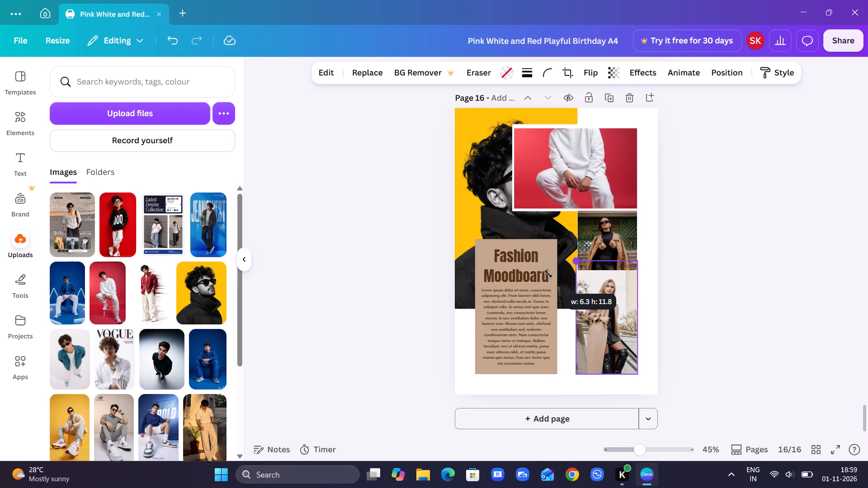
left_click_drag(548, 274, 560, 277)
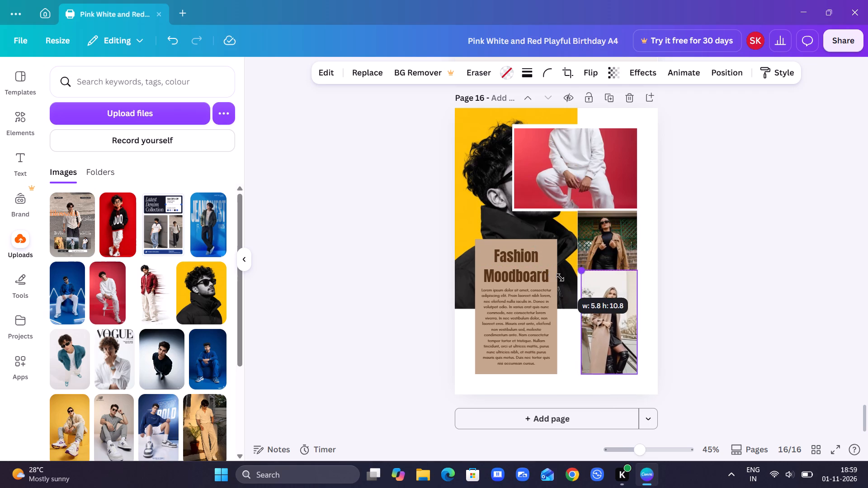
left_click_drag(560, 277, 567, 279)
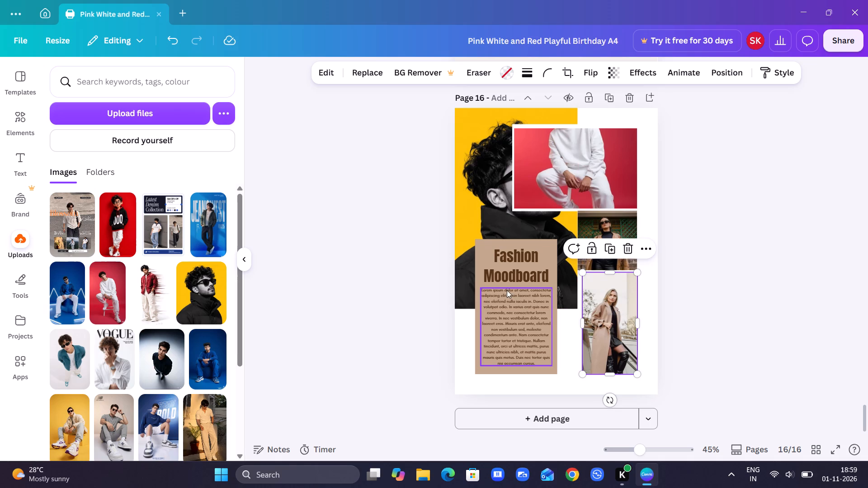
Nudge the body text under the heading slightly upward and the large yellow background photo slightly up and left.
left_click(498, 293)
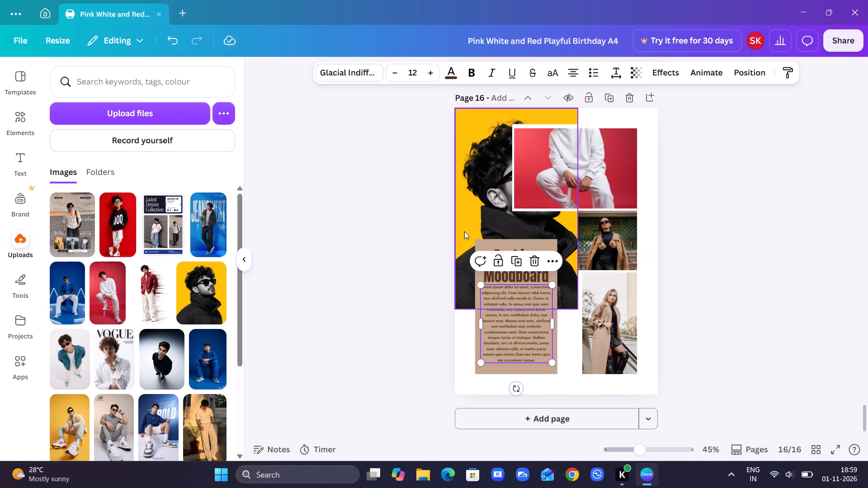
left_click(458, 219)
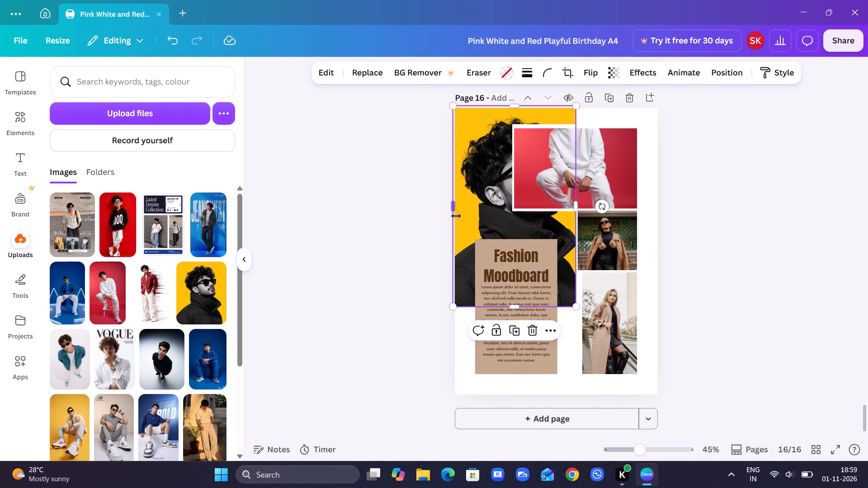
Shrink the red-background photo from its lower-left corner, uncovering much of the white frame behind it.
left_click(535, 187)
left_click_drag(516, 208, 561, 170)
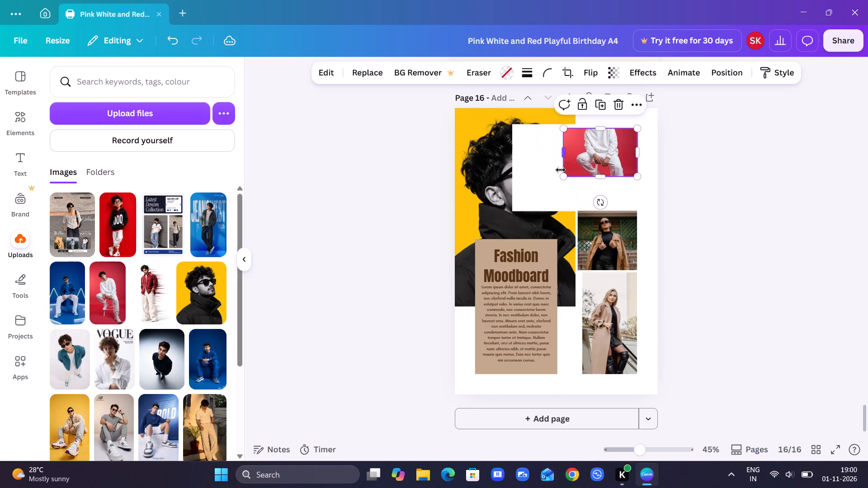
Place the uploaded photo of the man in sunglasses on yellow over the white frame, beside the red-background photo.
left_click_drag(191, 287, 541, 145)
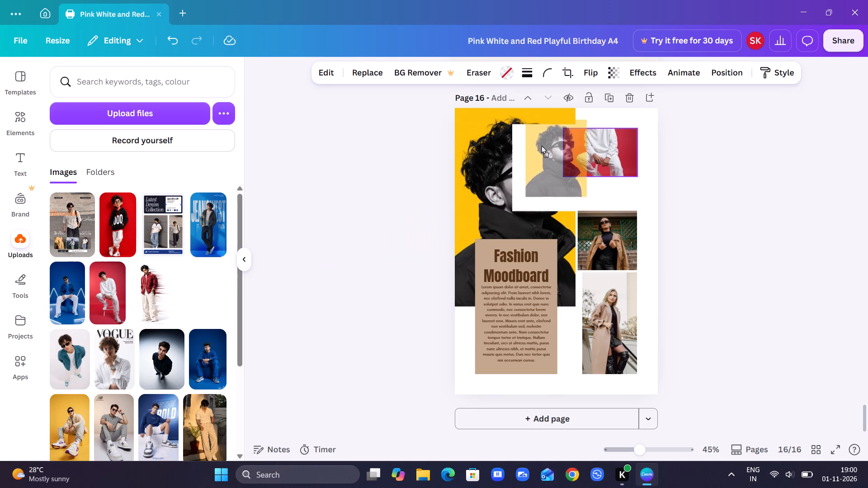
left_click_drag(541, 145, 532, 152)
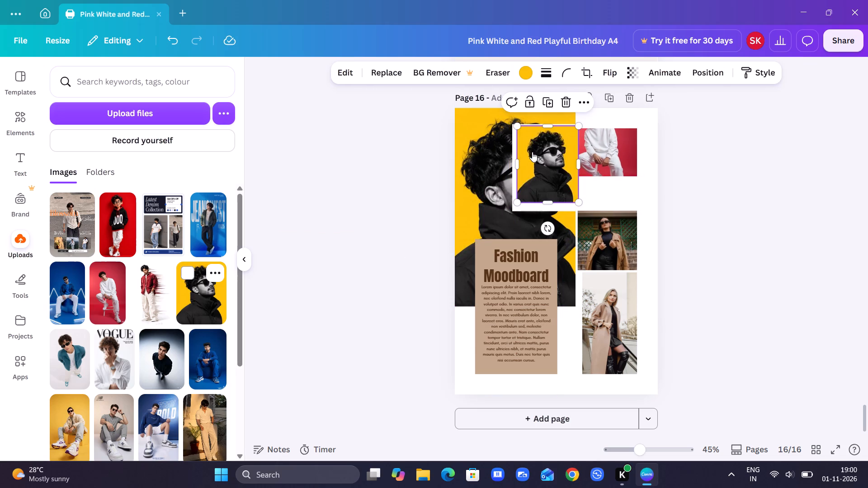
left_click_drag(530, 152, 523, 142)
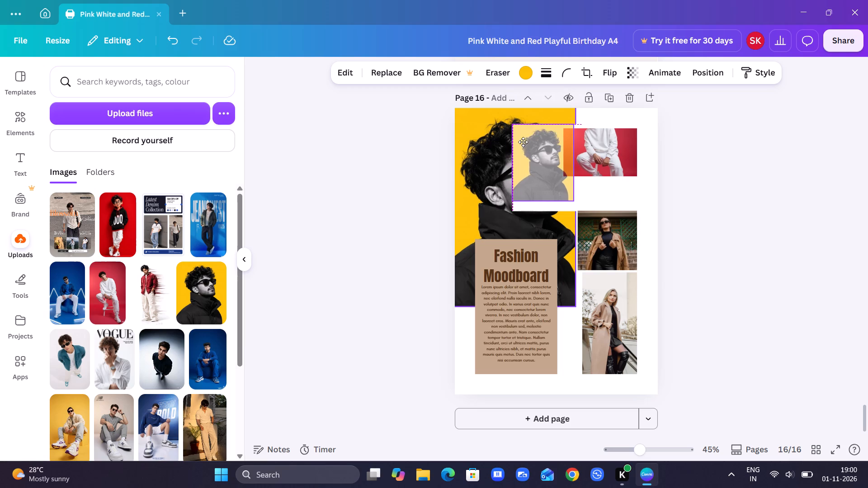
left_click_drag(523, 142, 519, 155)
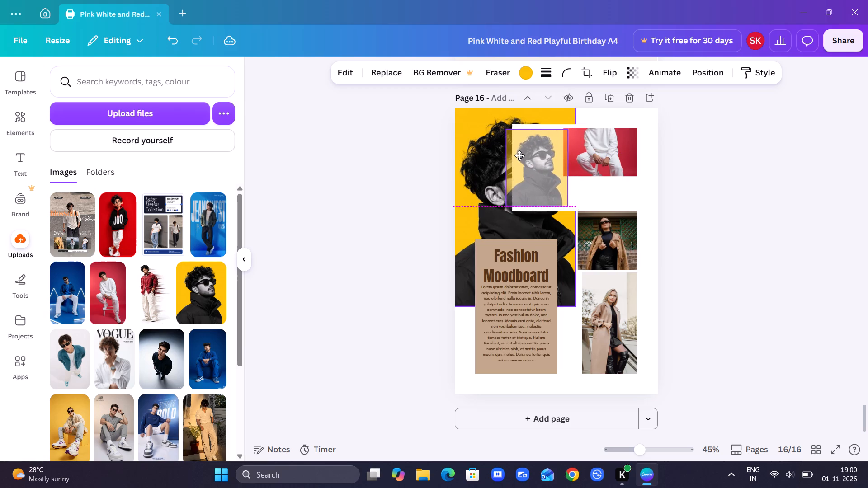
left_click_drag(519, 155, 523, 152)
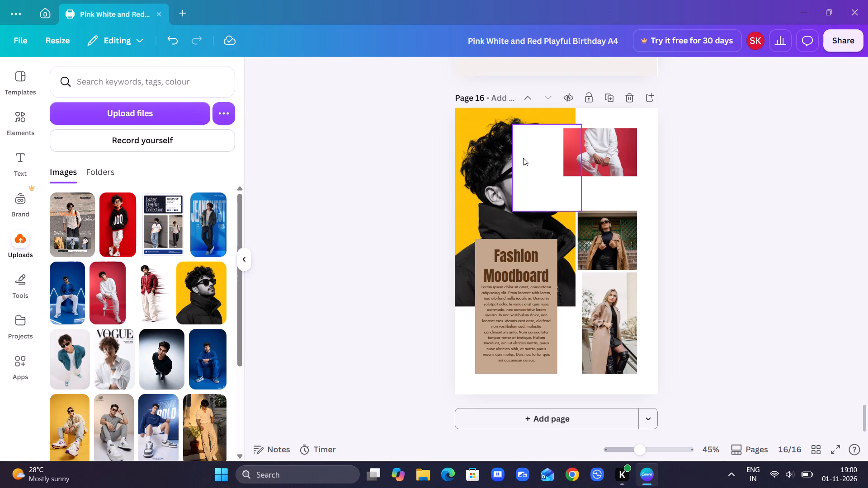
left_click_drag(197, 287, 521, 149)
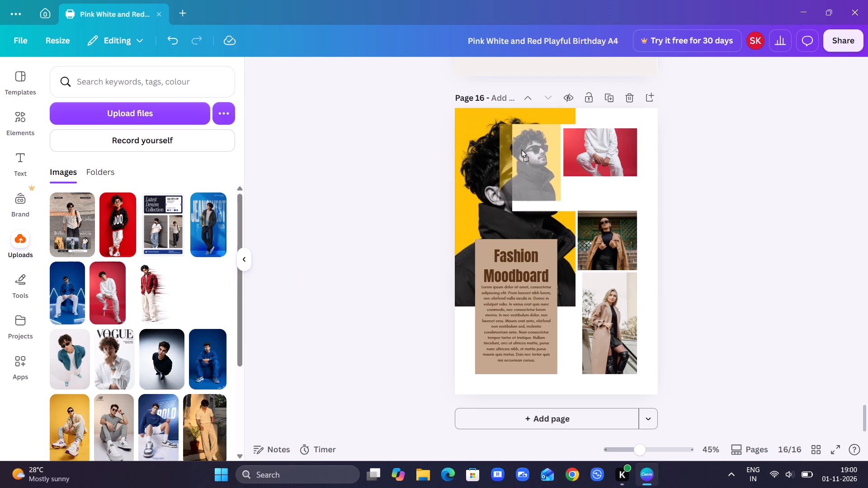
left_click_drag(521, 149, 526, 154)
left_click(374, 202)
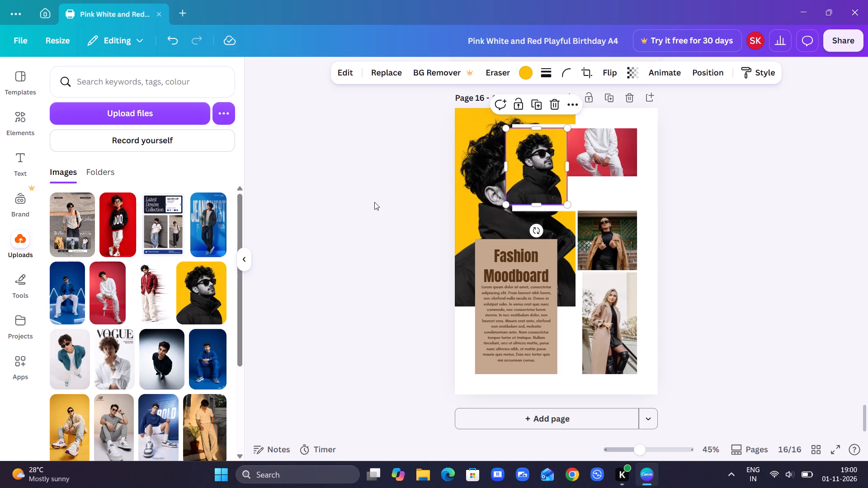
Move the Fashion Moodboard heading up slightly and enlarge it a little from its lower-right corner within the brown box.
left_click_drag(529, 284, 529, 278)
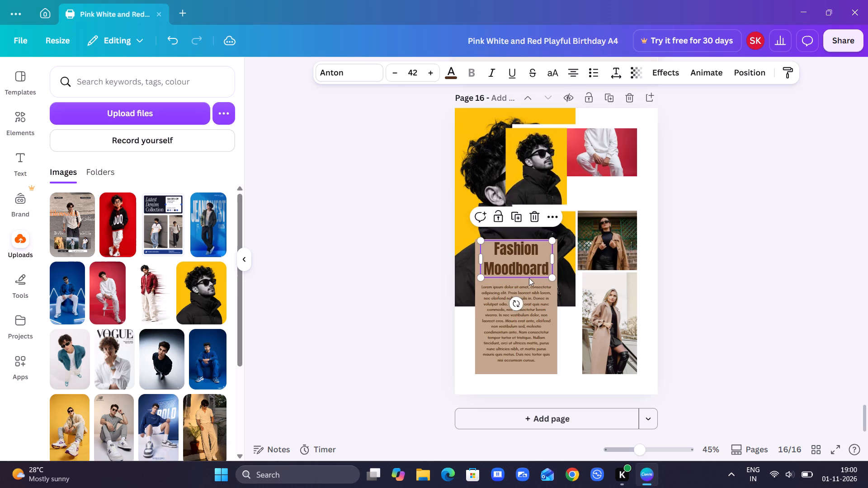
left_click_drag(552, 278, 616, 308)
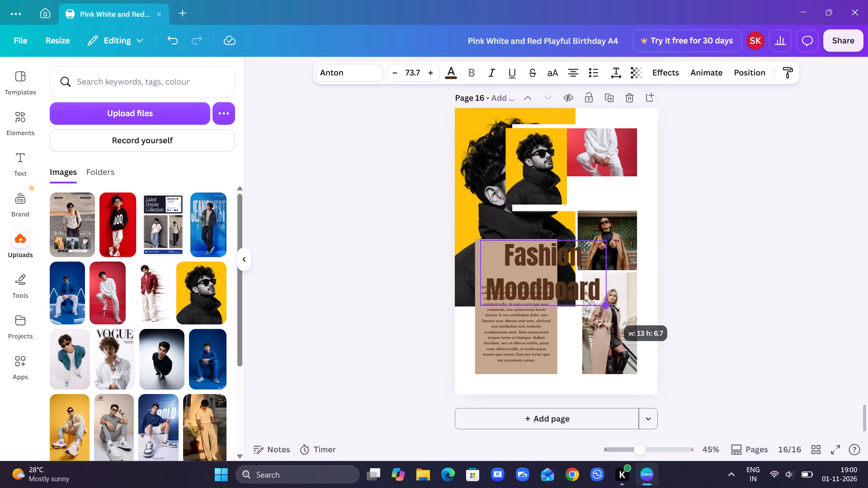
left_click_drag(616, 308, 557, 286)
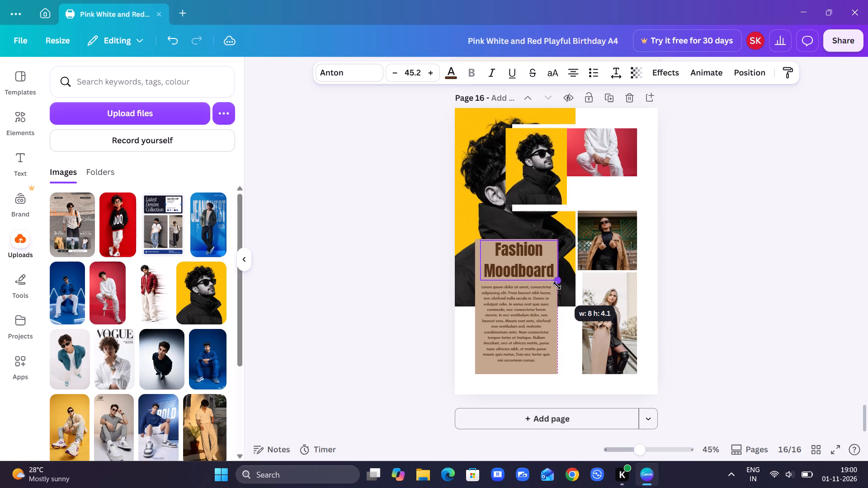
left_click_drag(557, 286, 552, 286)
Enlarge the square photo of the woman in sunglasses slightly from its upper-left corner.
left_click(591, 252)
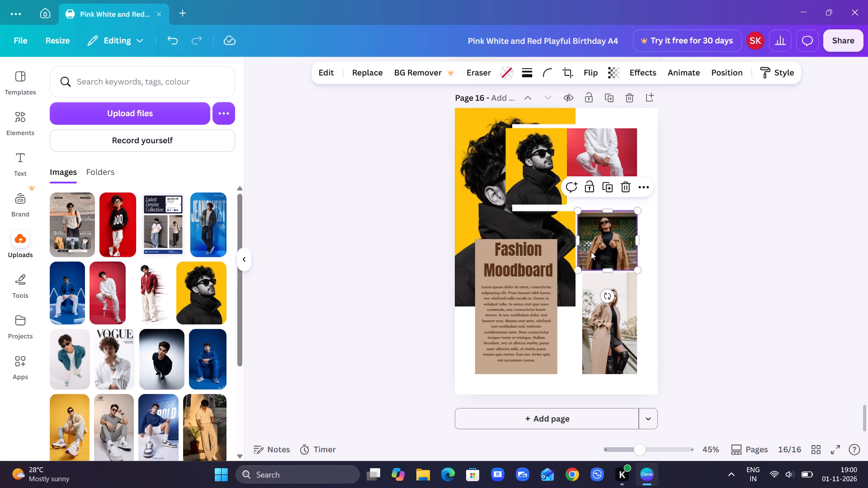
left_click_drag(578, 213, 549, 185)
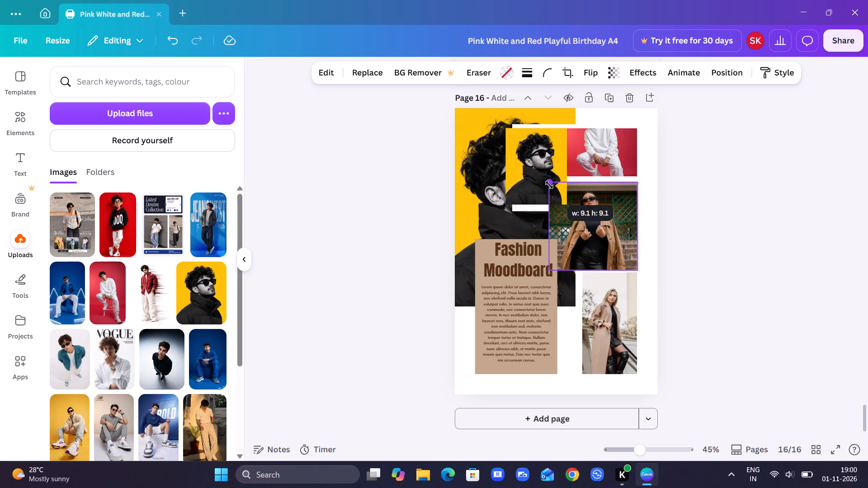
left_click_drag(549, 185, 572, 196)
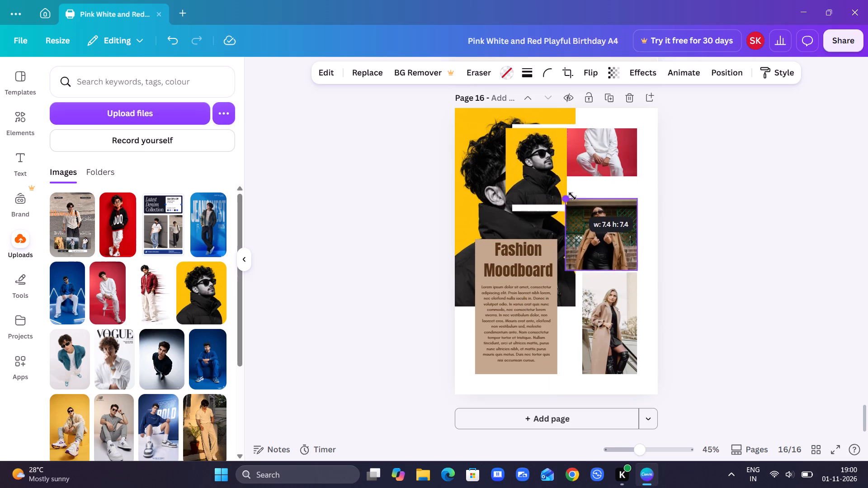
left_click_drag(572, 196, 576, 198)
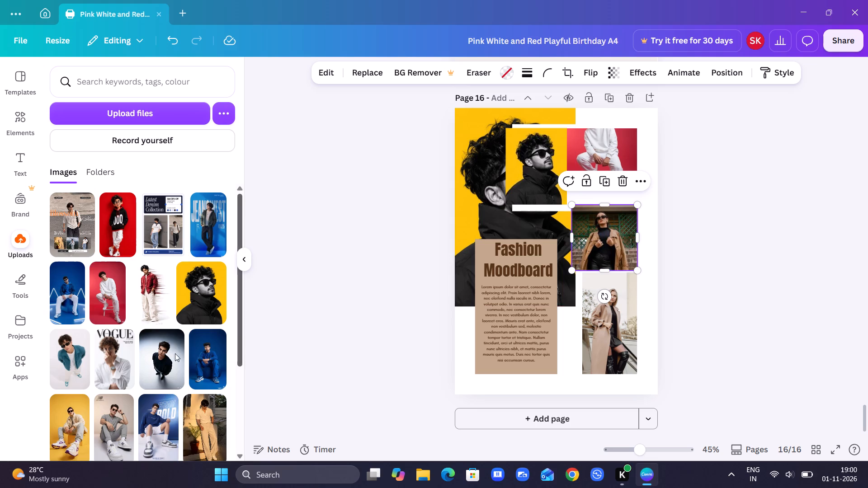
Replace the square photo of the woman in sunglasses with the uploaded picture of the woman in the red RCB T-shirt.
scroll(147, 358, "down", 19)
scroll(147, 358, "down", 6)
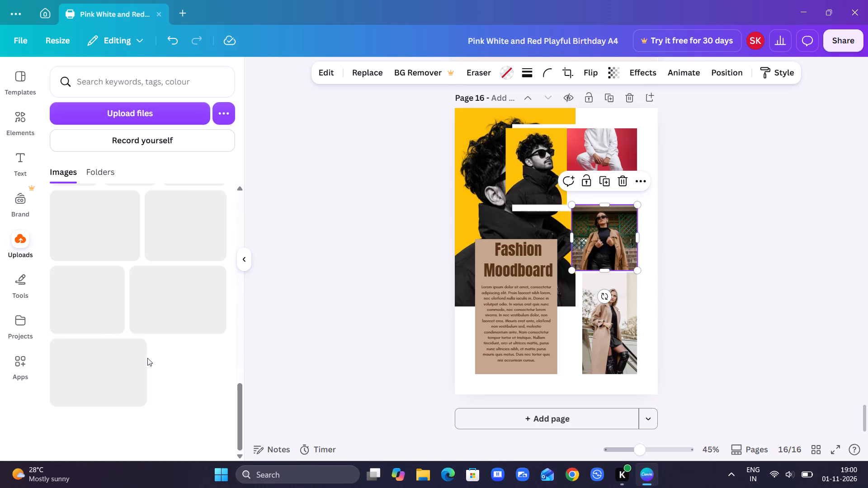
scroll(147, 358, "down", 5)
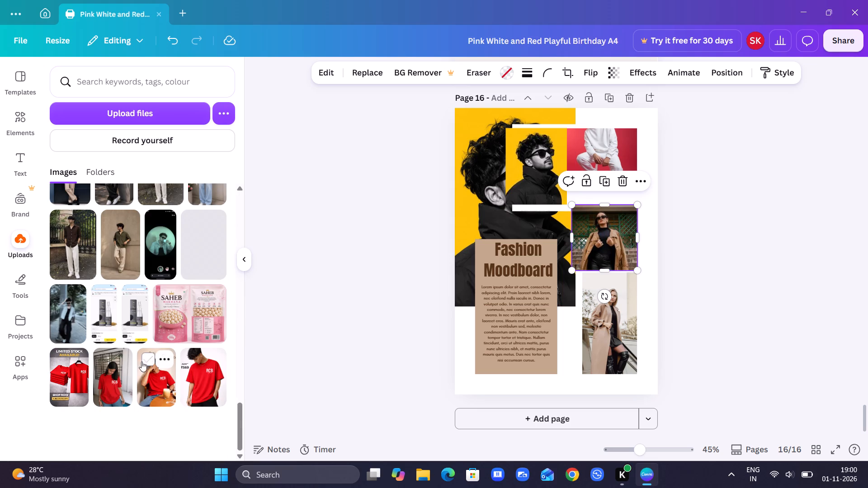
left_click_drag(107, 386, 579, 240)
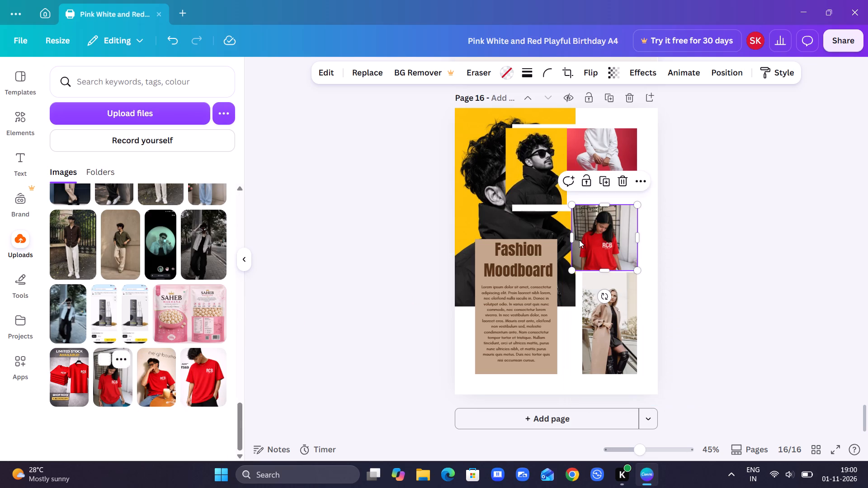
Replace the tall beige-coat photo with the uploaded picture of the man standing in the red RCB T-shirt.
left_click_drag(196, 373, 658, 355)
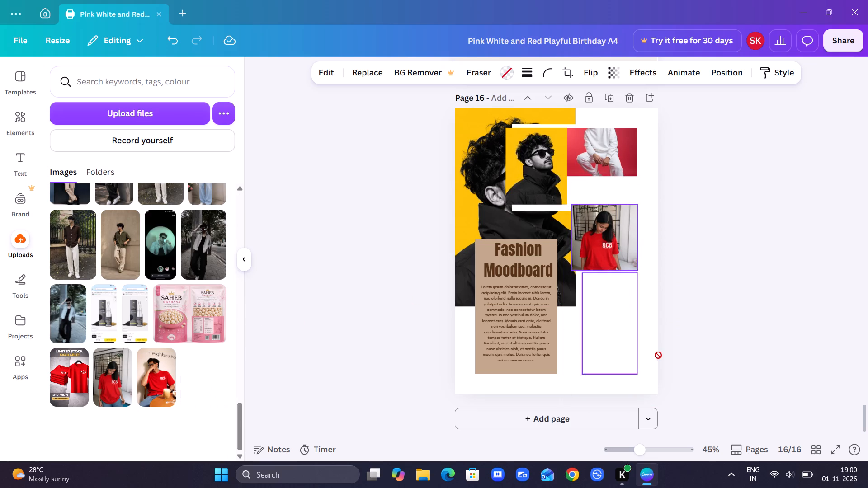
left_click_drag(658, 355, 595, 328)
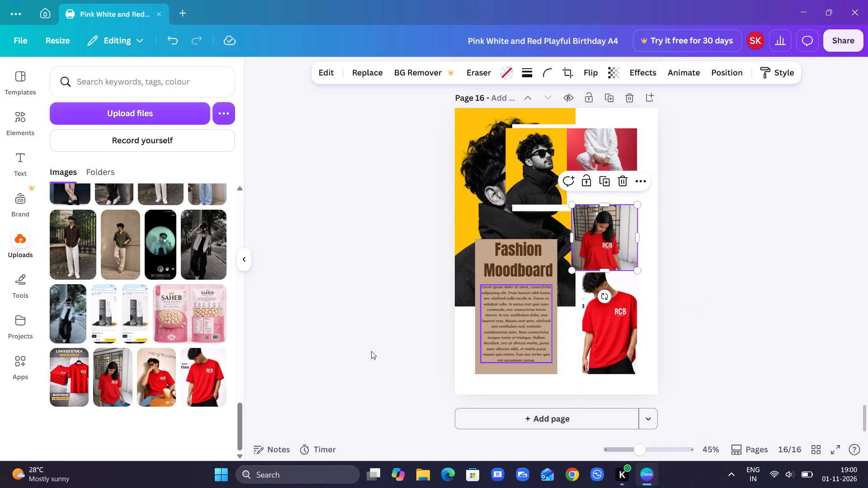
left_click(371, 351)
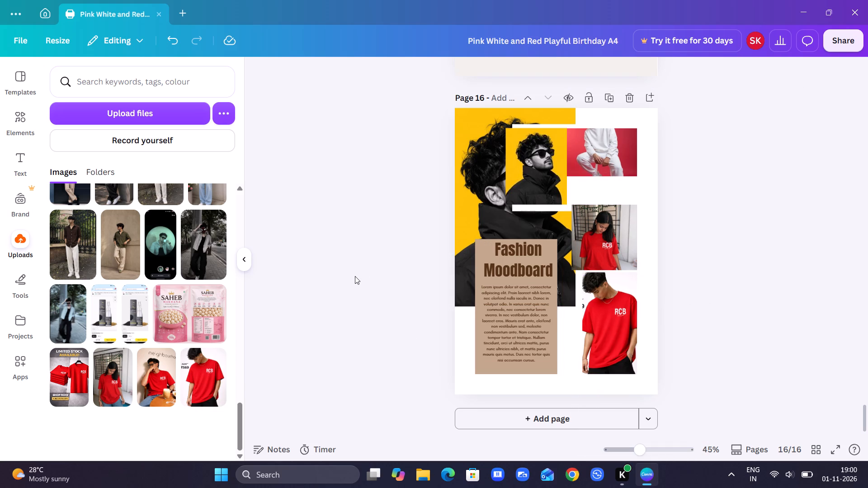
Replace the large yellow background photo with the uploaded picture of the woman in the red RCB T-shirt.
left_click_drag(107, 394, 532, 150)
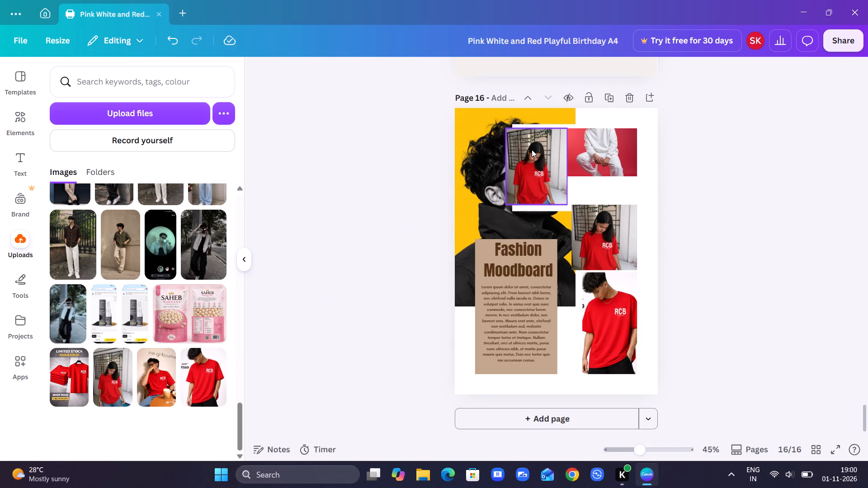
left_click_drag(532, 150, 538, 150)
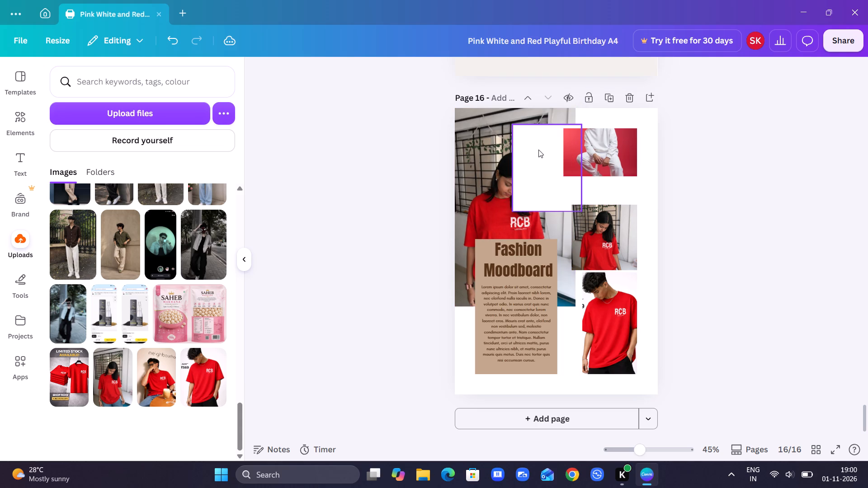
left_click(423, 196)
Move the empty white frame off the page, away from the large photo.
double_click(528, 157)
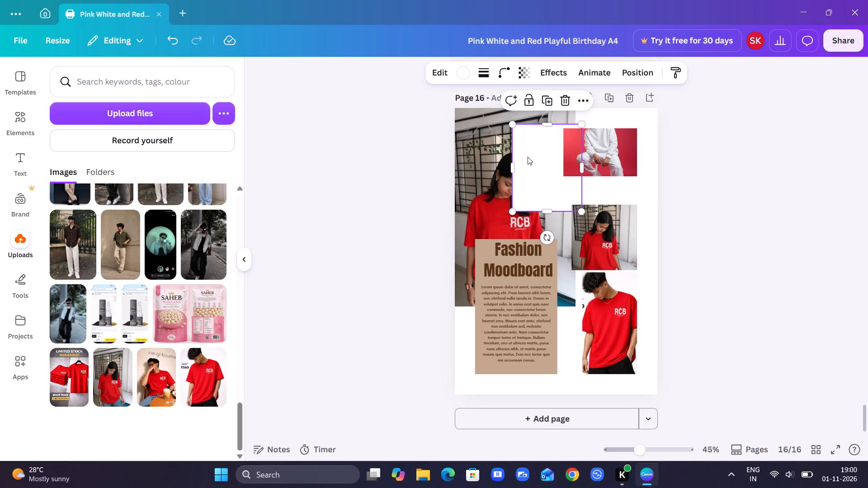
left_click_drag(540, 179, 313, 256)
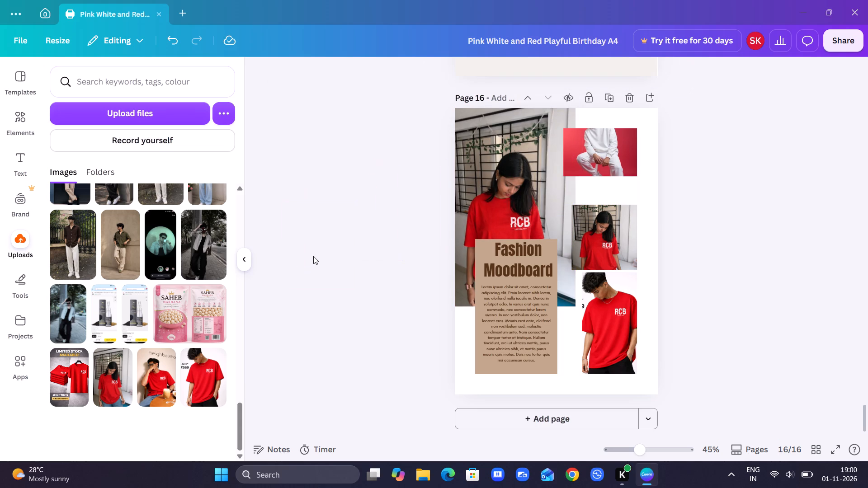
Move the red-background photo closer to the page's upper-right corner and size it to about 7.6 × 5, meeting the large photo's edge.
left_click_drag(591, 140, 604, 136)
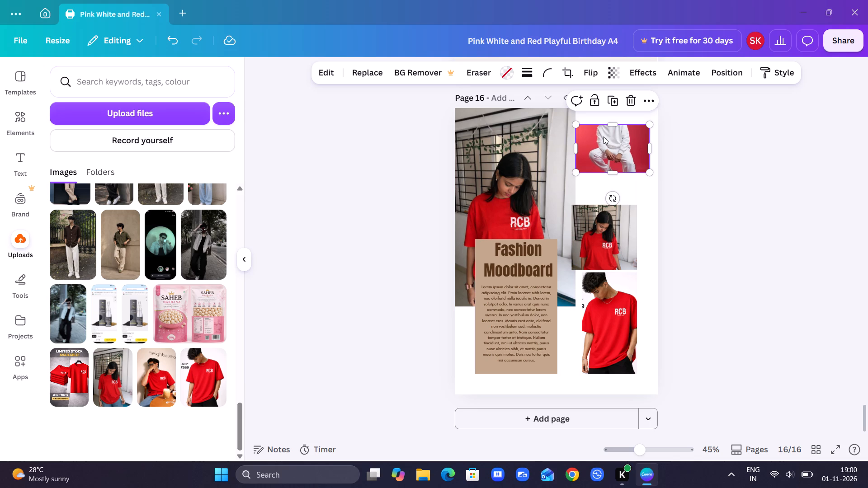
left_click_drag(577, 173, 563, 185)
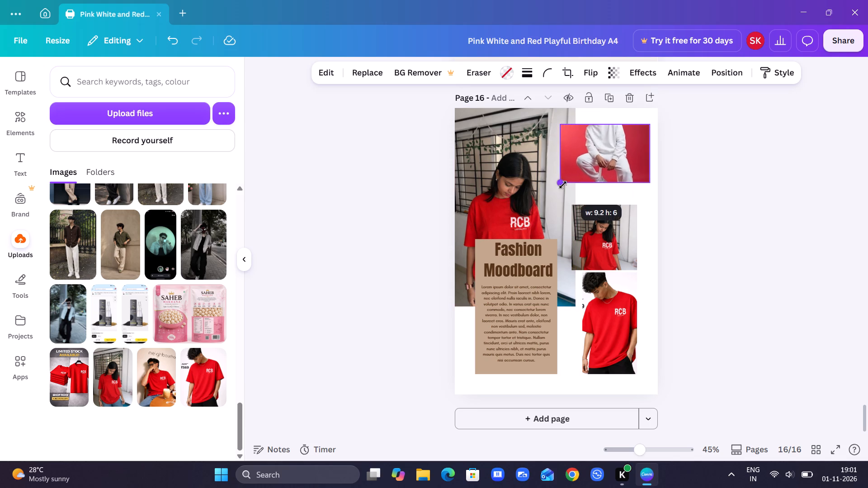
left_click_drag(563, 185, 586, 165)
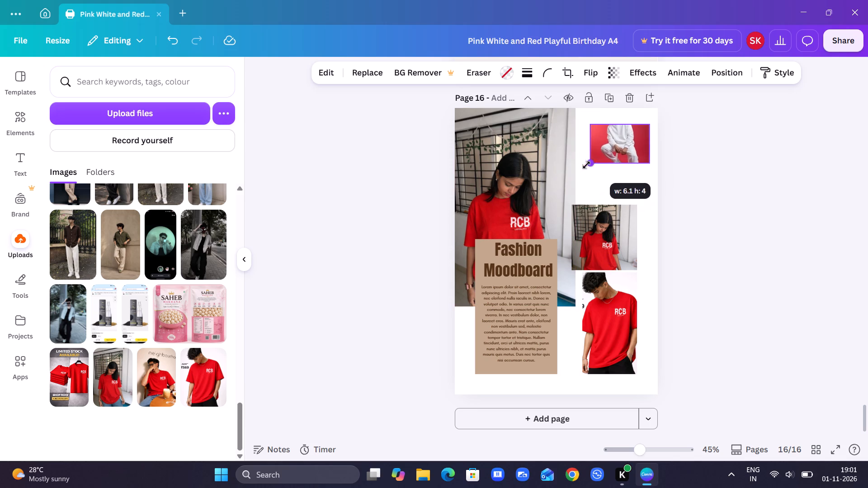
left_click_drag(586, 165, 576, 168)
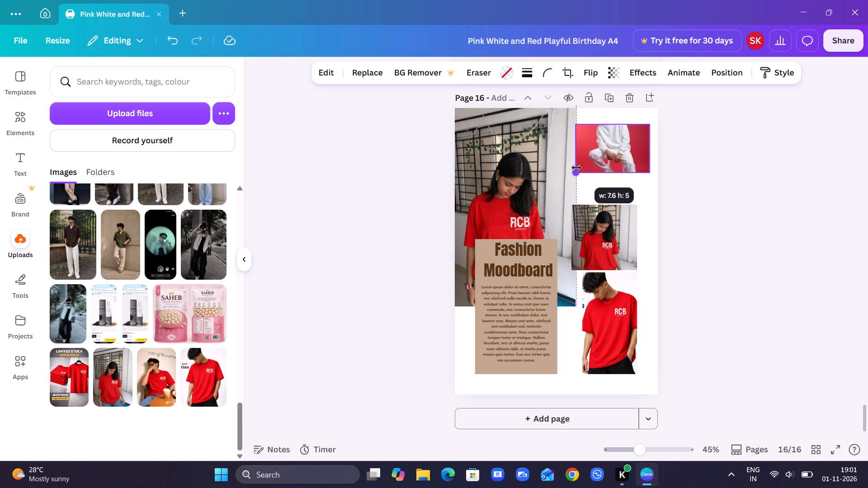
left_click(417, 188)
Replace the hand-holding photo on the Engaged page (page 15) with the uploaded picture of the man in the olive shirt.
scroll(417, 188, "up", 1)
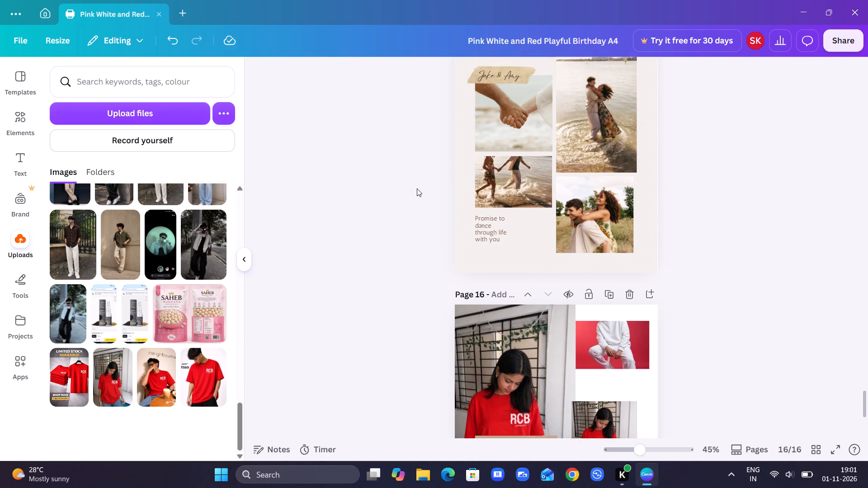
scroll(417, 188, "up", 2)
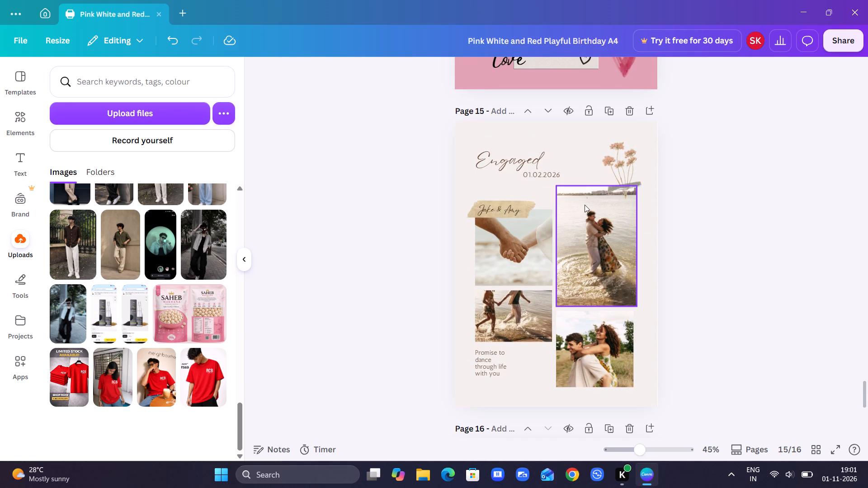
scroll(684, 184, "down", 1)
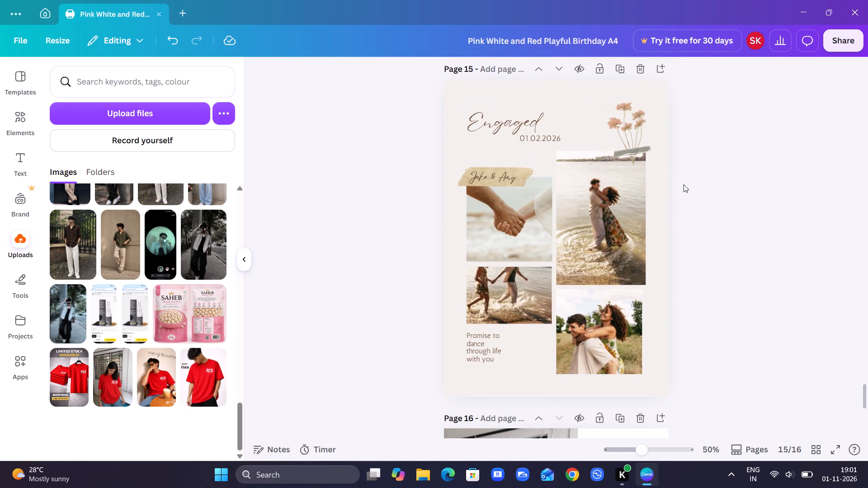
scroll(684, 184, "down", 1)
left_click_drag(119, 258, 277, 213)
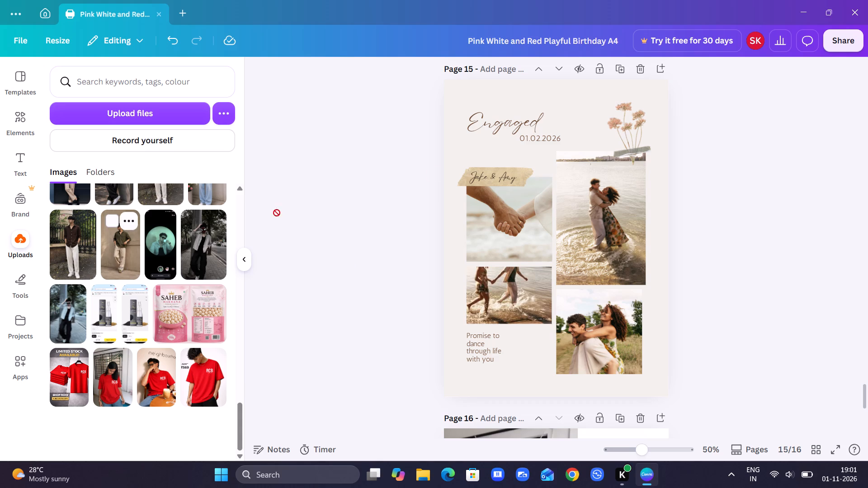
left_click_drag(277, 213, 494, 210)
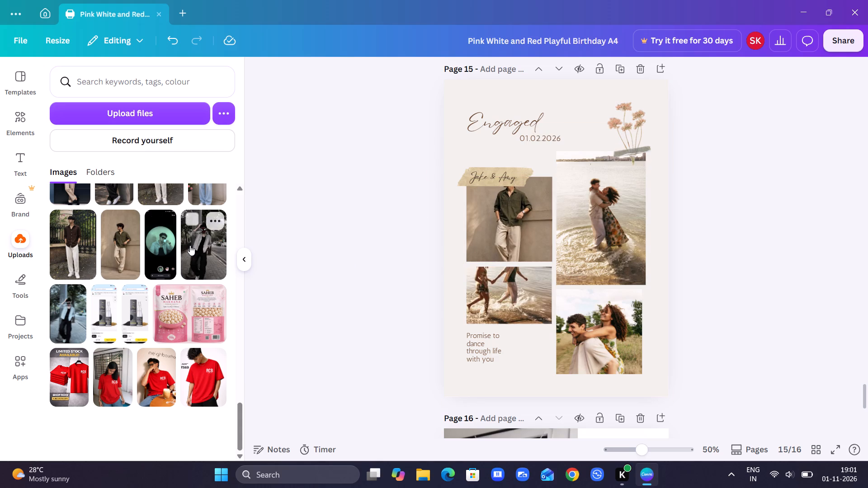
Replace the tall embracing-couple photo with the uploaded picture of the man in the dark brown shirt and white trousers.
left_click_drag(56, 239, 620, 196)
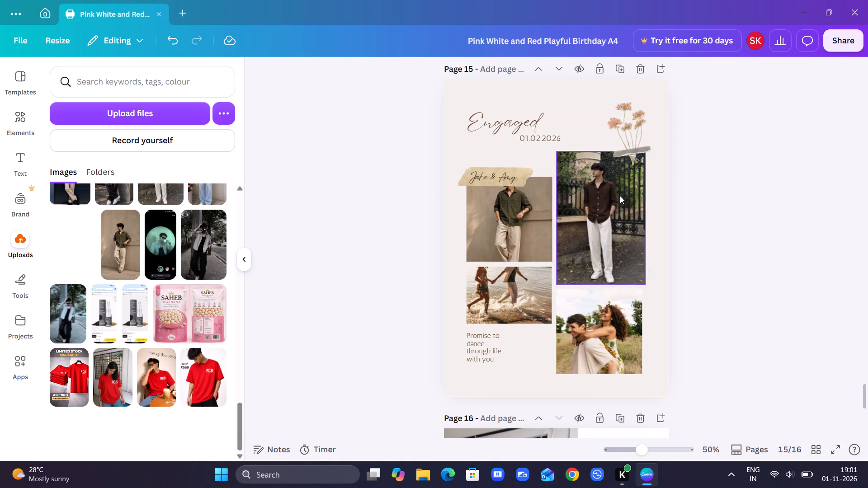
Enlarge the tall brown-shirt photo slightly from its upper-left corner until it meets the edge of the olive-shirt photo.
left_click(612, 202)
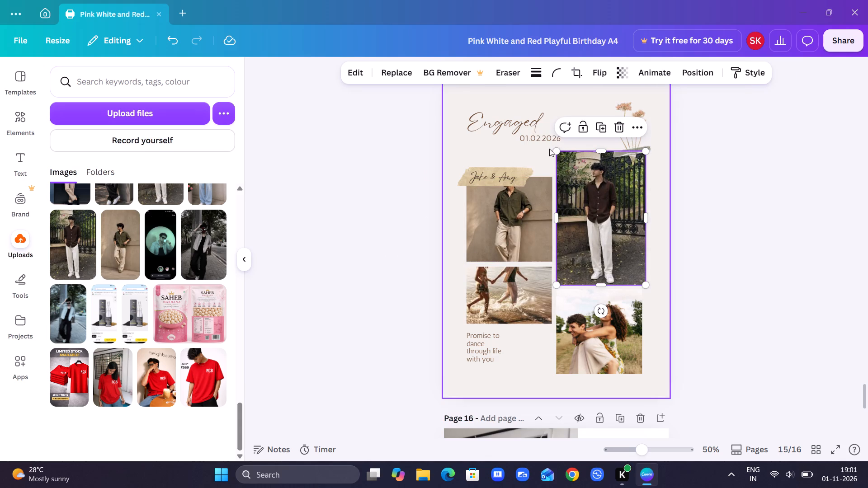
left_click_drag(554, 152, 499, 127)
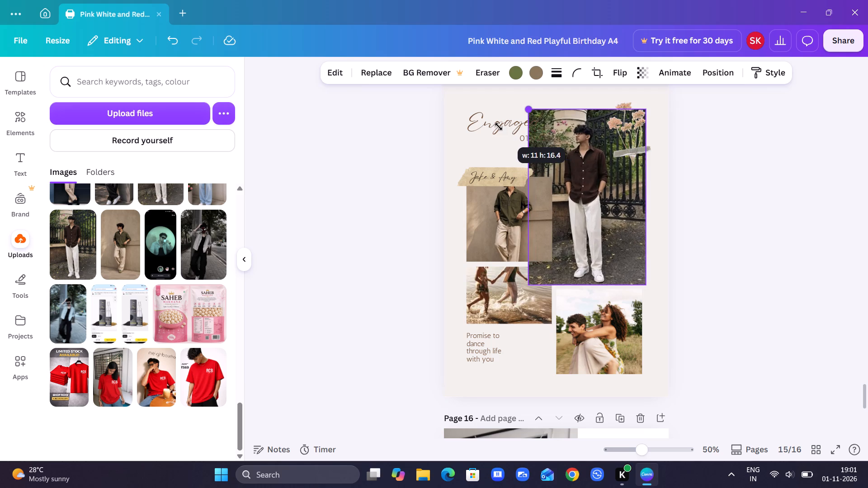
left_click_drag(499, 127, 517, 131)
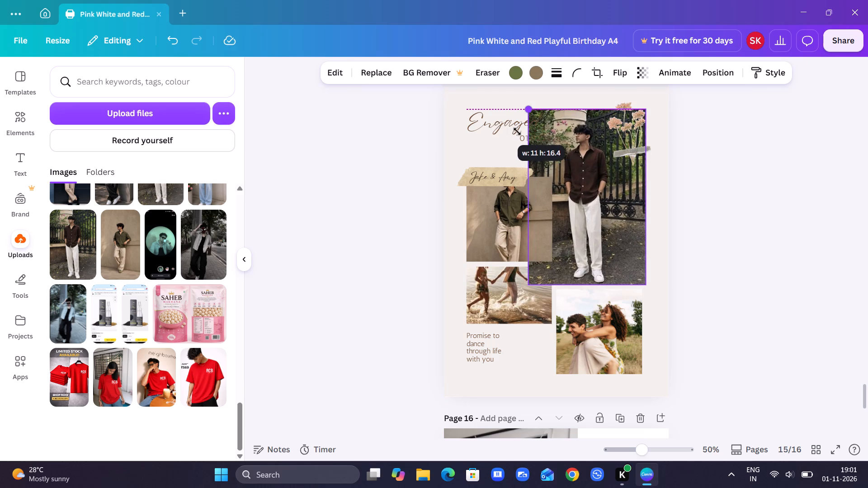
left_click_drag(517, 131, 547, 139)
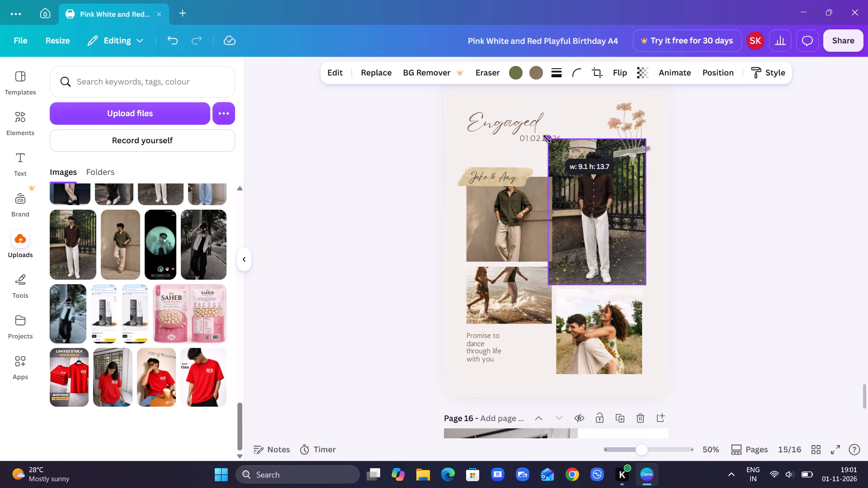
left_click_drag(547, 139, 564, 123)
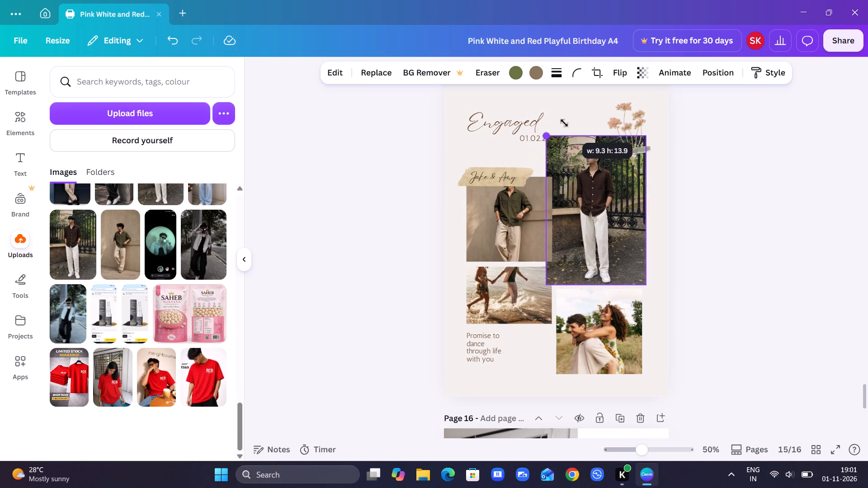
left_click_drag(564, 123, 574, 106)
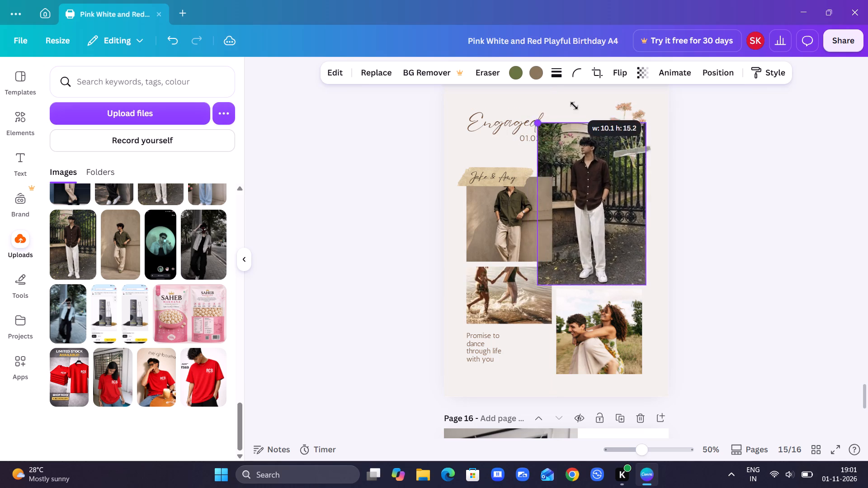
left_click_drag(574, 106, 579, 115)
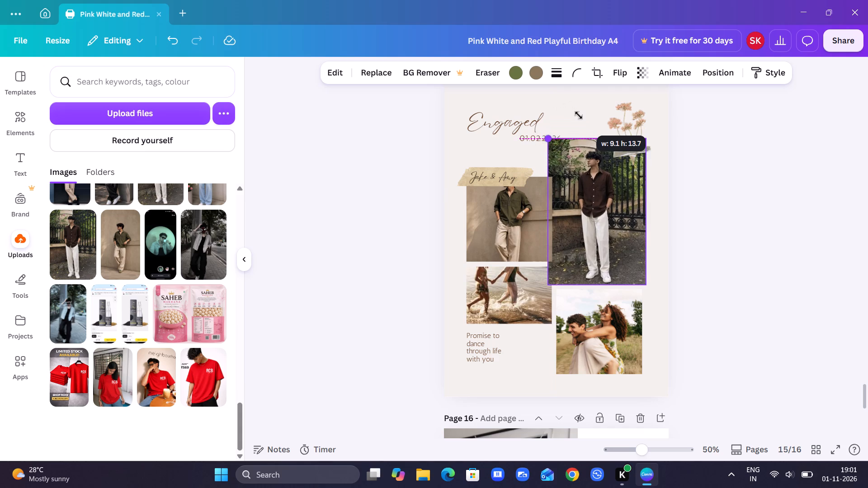
left_click_drag(579, 115, 566, 140)
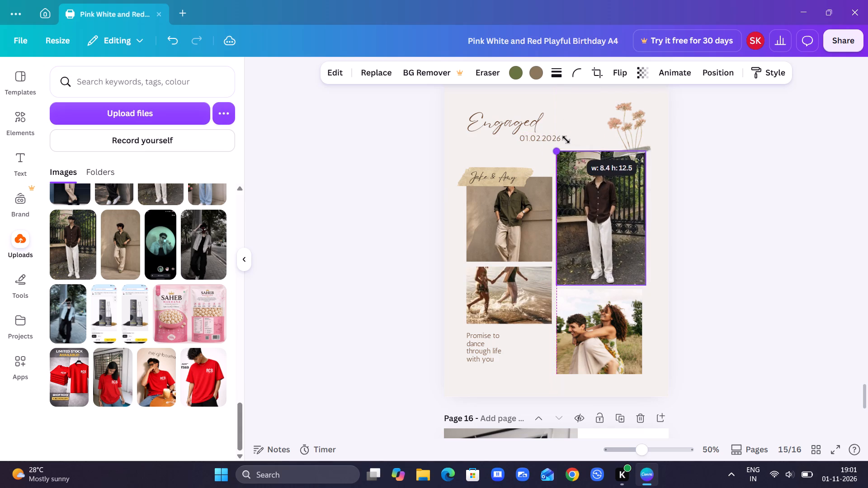
left_click_drag(566, 140, 561, 140)
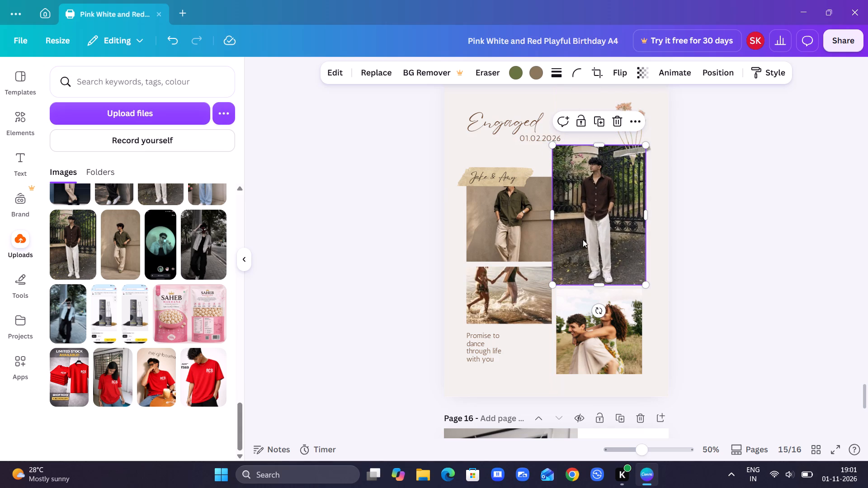
Replace the piggyback-couple photo with the uploaded picture of the man in the olive shirt.
left_click(586, 337)
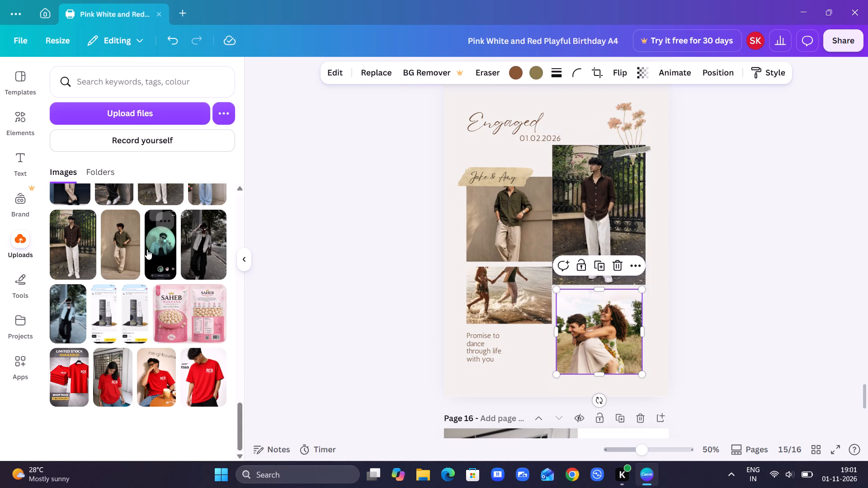
left_click_drag(125, 247, 552, 309)
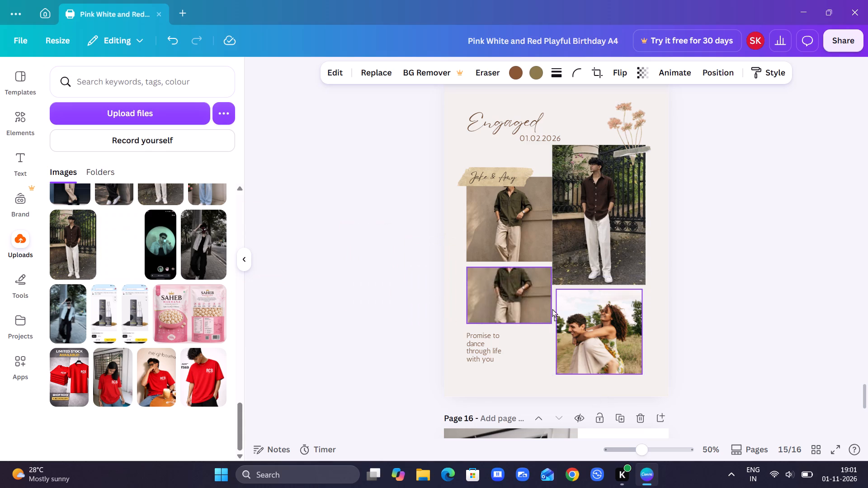
left_click_drag(552, 309, 563, 302)
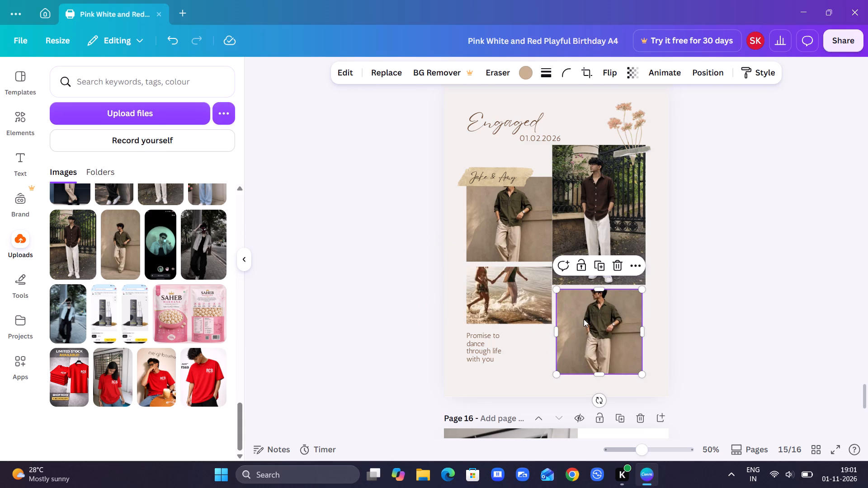
Widen the lower olive-shirt photo into a banner along the page's bottom, covering the quote area and running past the right page edge.
left_click(588, 322)
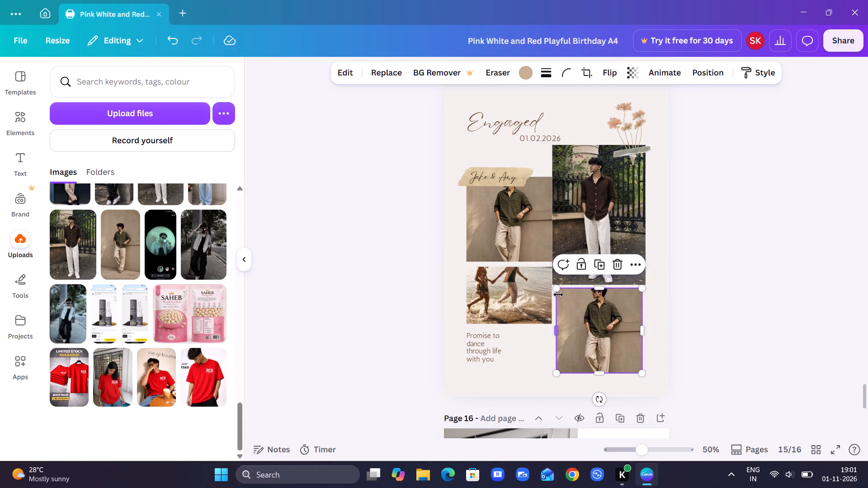
left_click_drag(558, 331, 462, 341)
left_click_drag(556, 329, 552, 354)
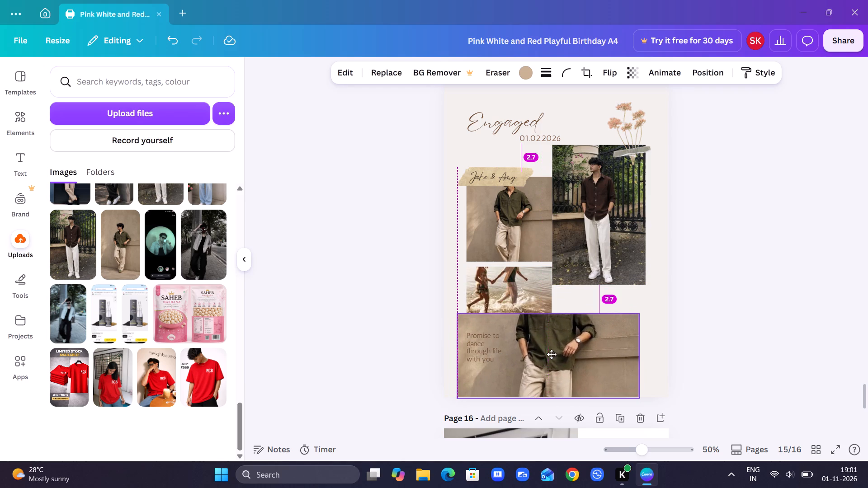
left_click_drag(552, 354, 552, 357)
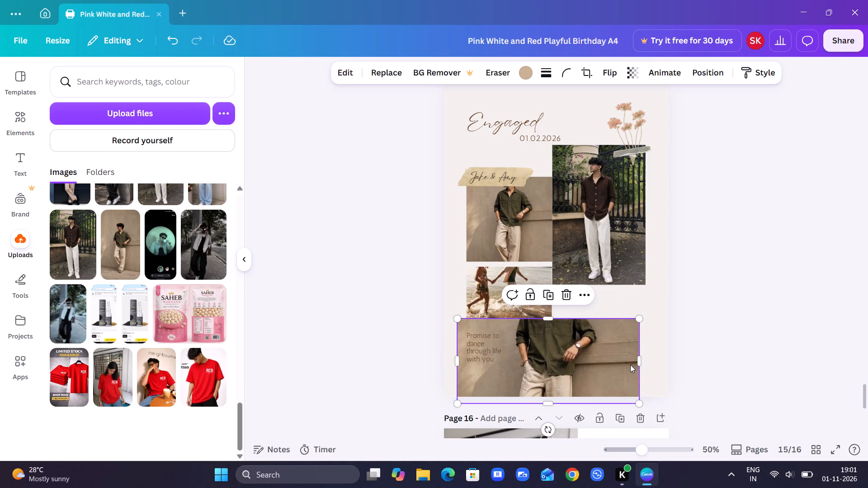
left_click_drag(638, 359, 659, 358)
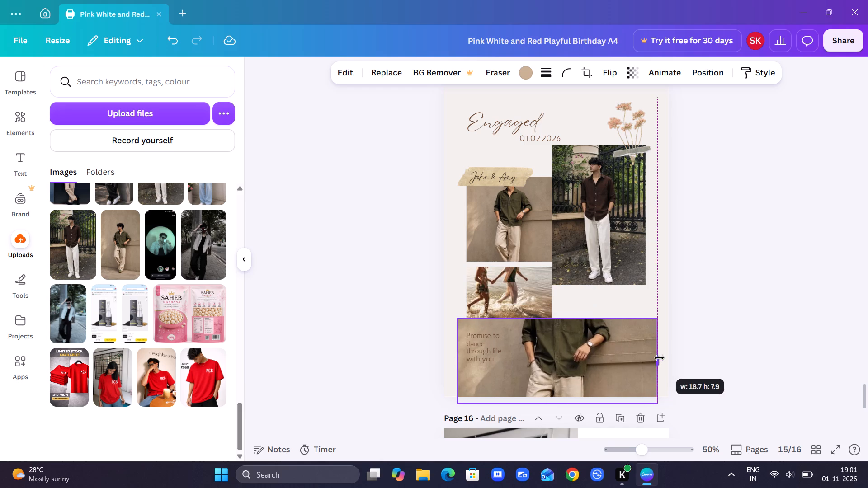
left_click_drag(659, 358, 685, 351)
left_click(388, 364)
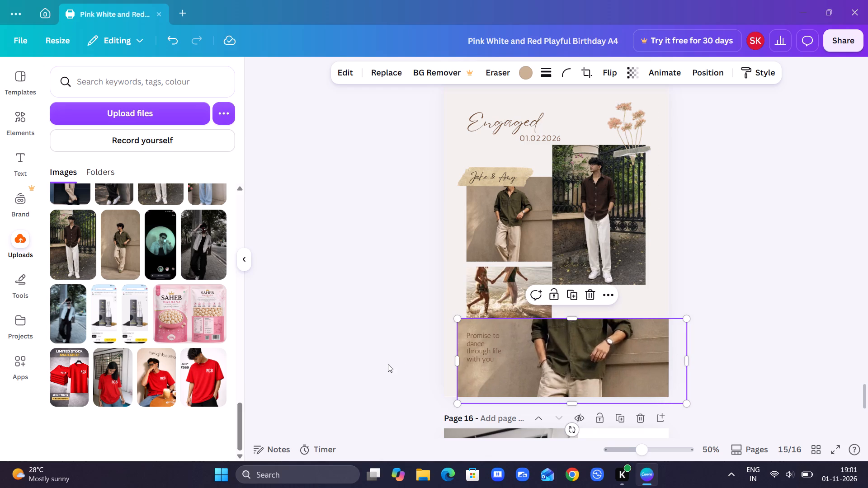
Replace the tall brown-shirt photo with the uploaded picture of the man in the white shirt and blue jeans.
scroll(148, 294, "up", 1)
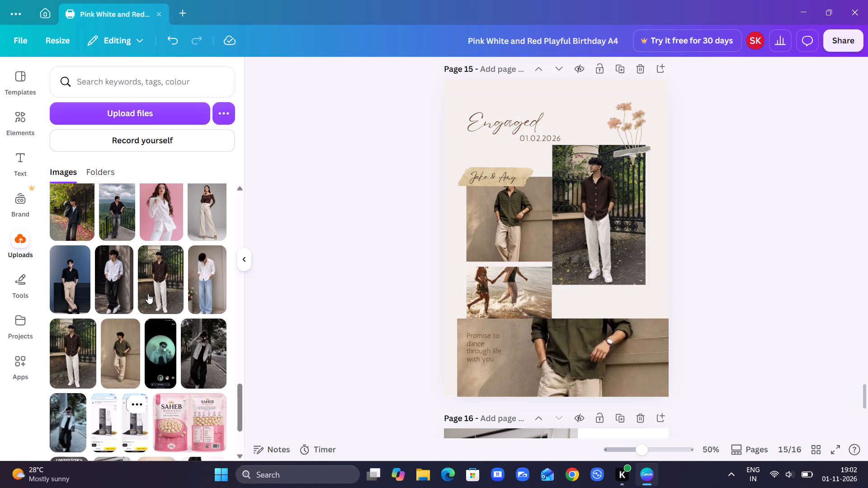
left_click_drag(211, 275, 355, 249)
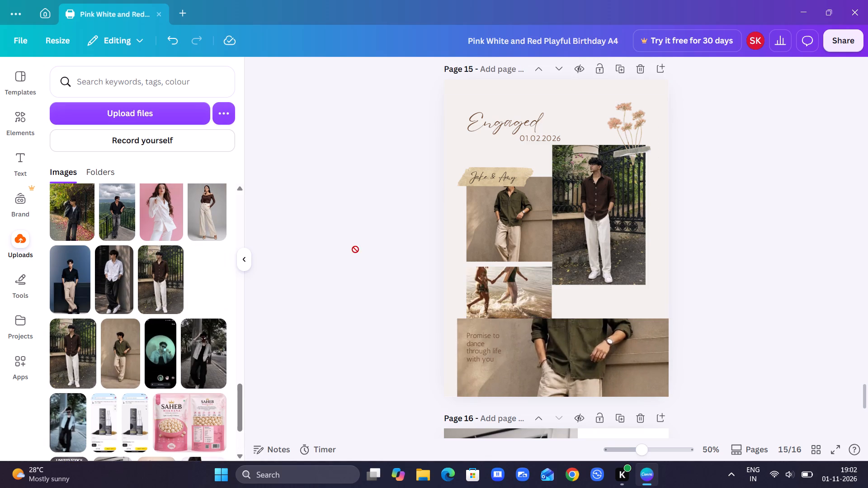
left_click_drag(355, 249, 580, 200)
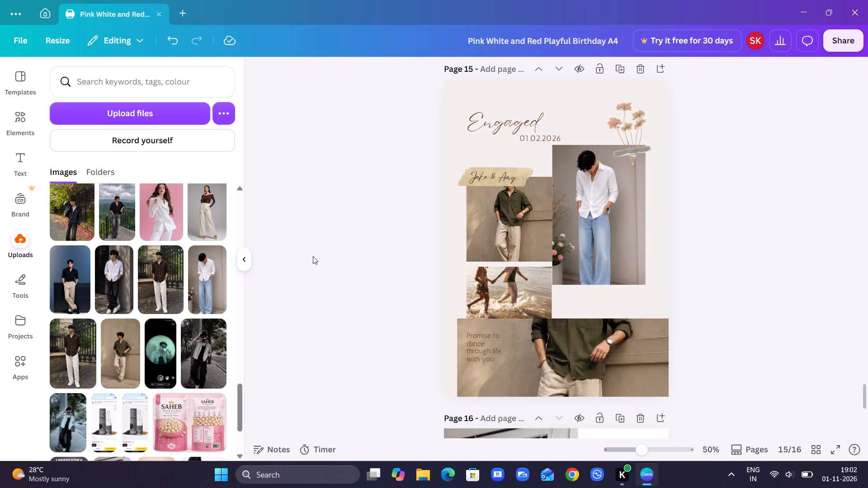
Replace the photo under the Jake & Amy label with the uploaded picture of the man in the black T-shirt.
scroll(104, 285, "up", 1)
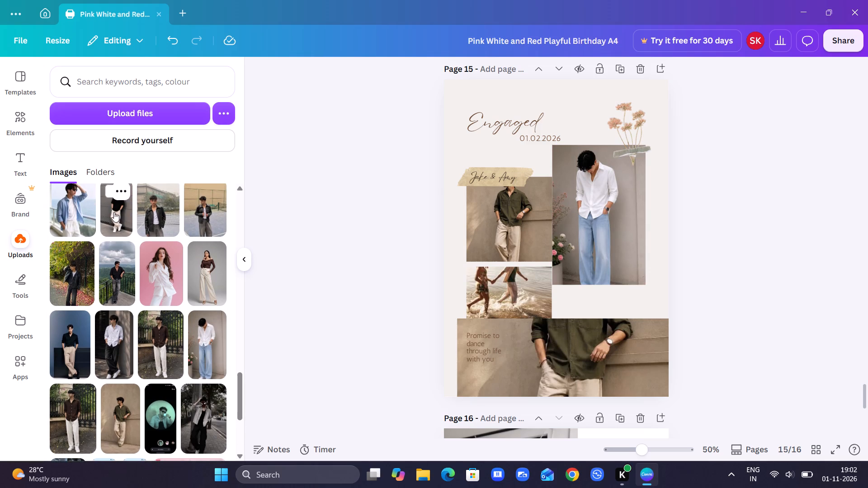
left_click_drag(114, 212, 492, 199)
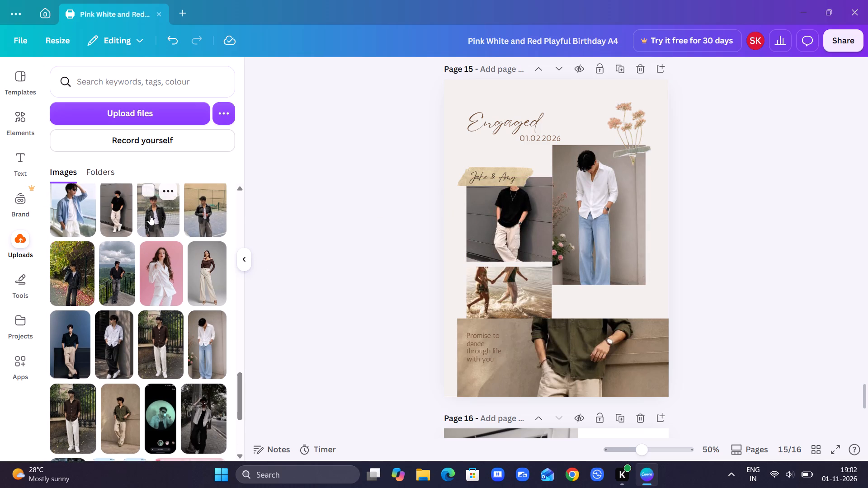
Replace the beach-walk photo with the uploaded picture of the man in the black leather jacket and enlarge it past the page's left edge.
left_click_drag(150, 215, 504, 308)
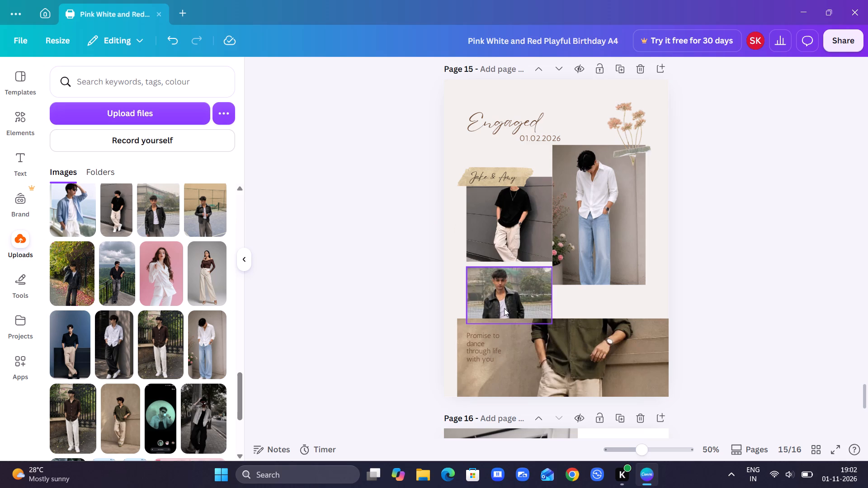
left_click(504, 308)
left_click_drag(469, 269, 414, 224)
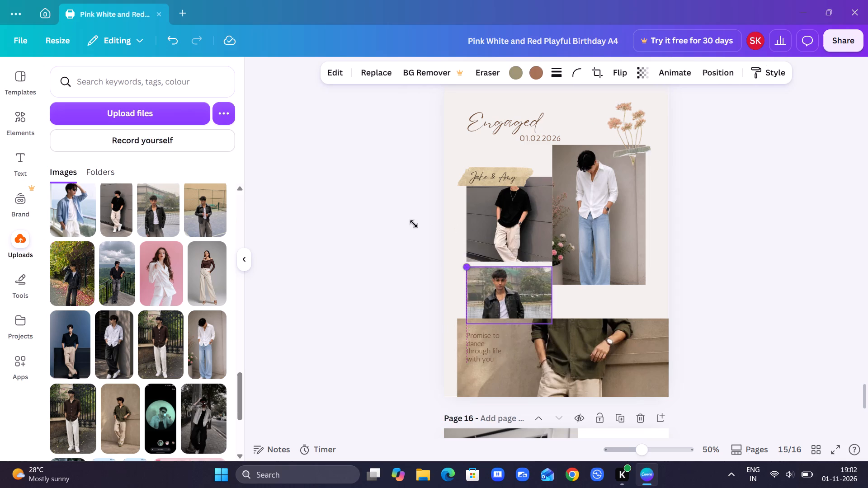
left_click_drag(414, 224, 415, 227)
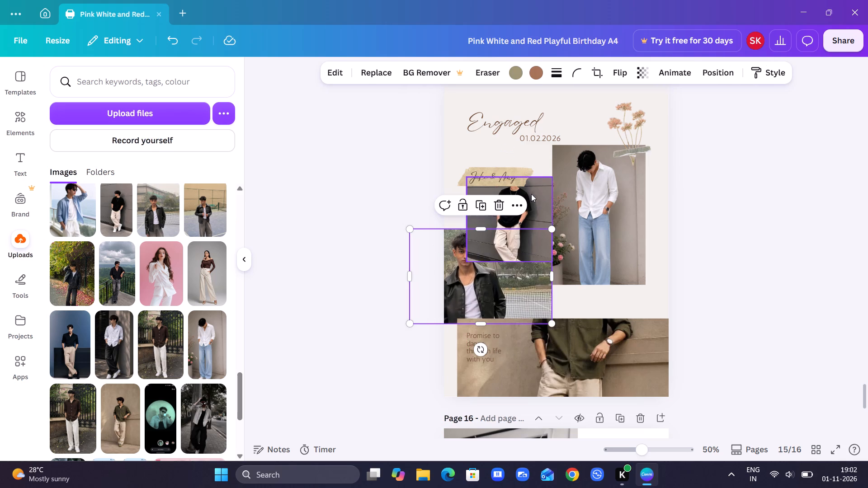
Move the black T-shirt photo up and to the right, behind the Jake & Amy label and overlapping the tall white-shirt photo.
left_click(531, 194)
left_click_drag(531, 194, 533, 168)
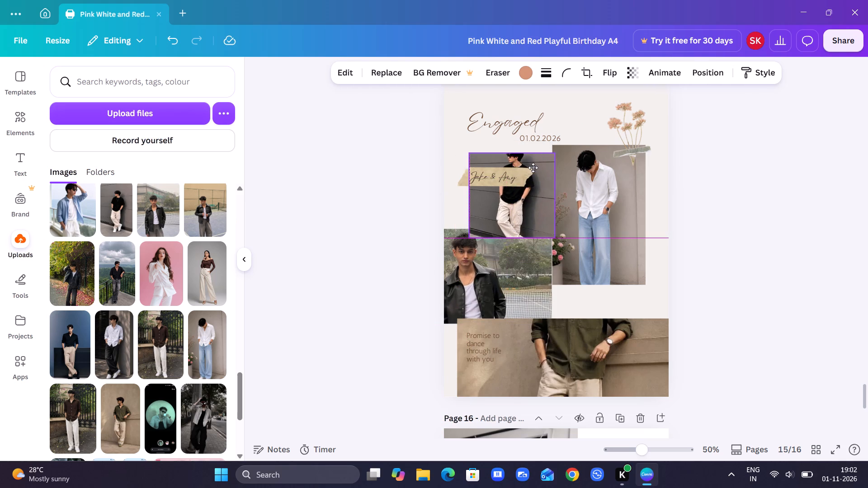
left_click_drag(533, 168, 543, 171)
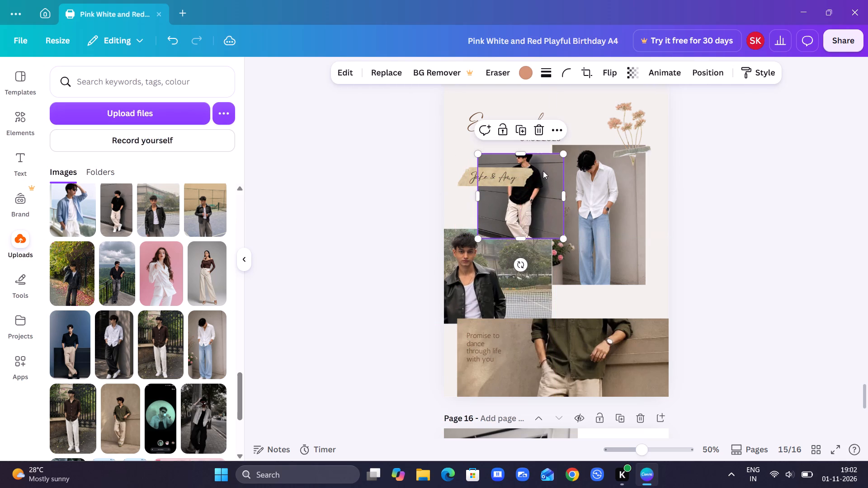
Extend the top edge of the black leather jacket photo on the Engaged page slightly upward.
left_click(466, 257)
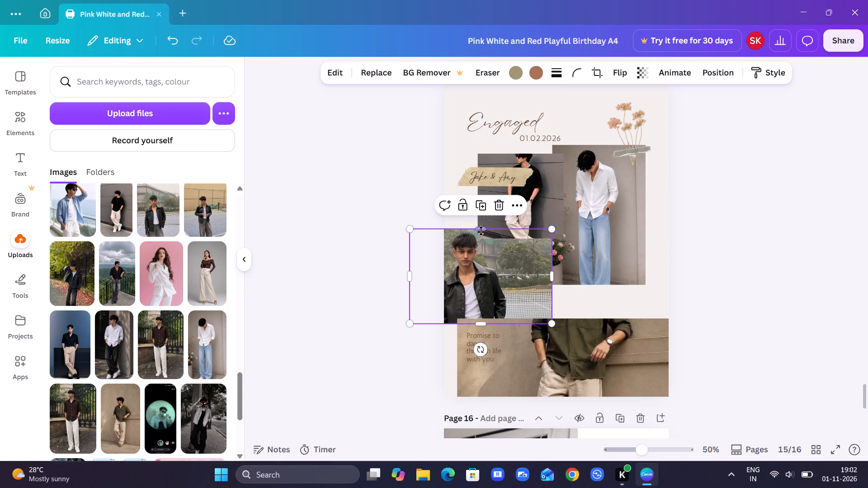
left_click_drag(481, 230, 467, 108)
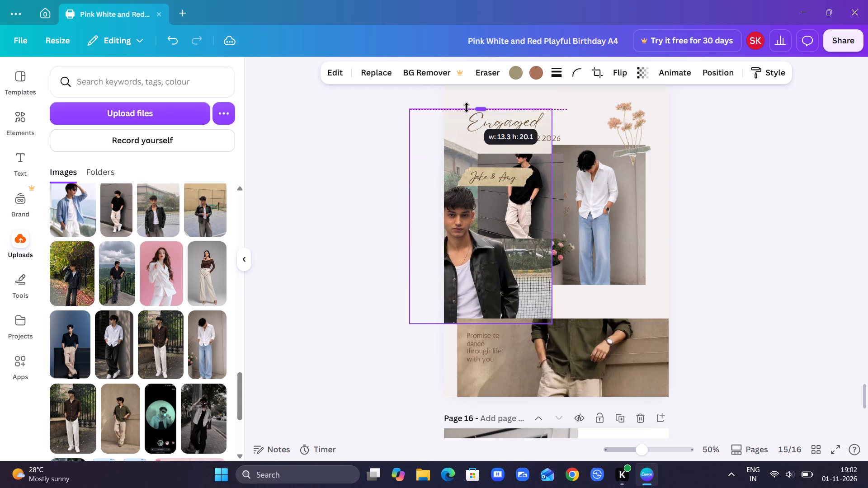
left_click_drag(467, 108, 465, 96)
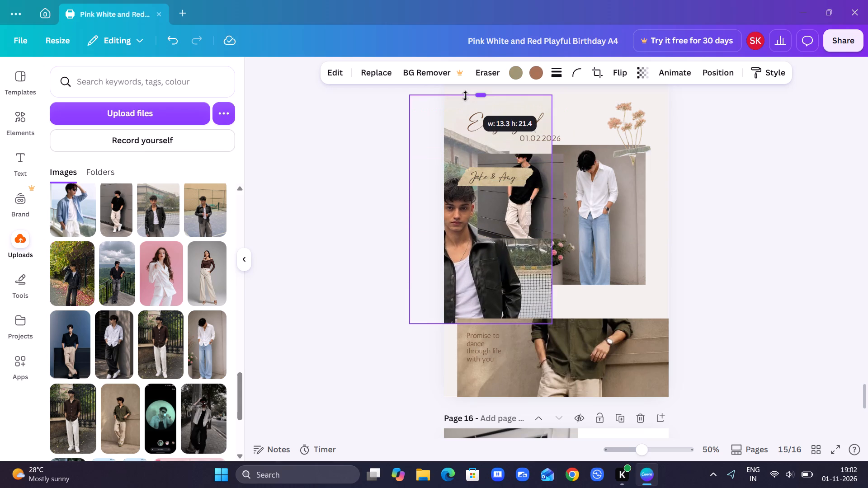
left_click_drag(465, 96, 465, 138)
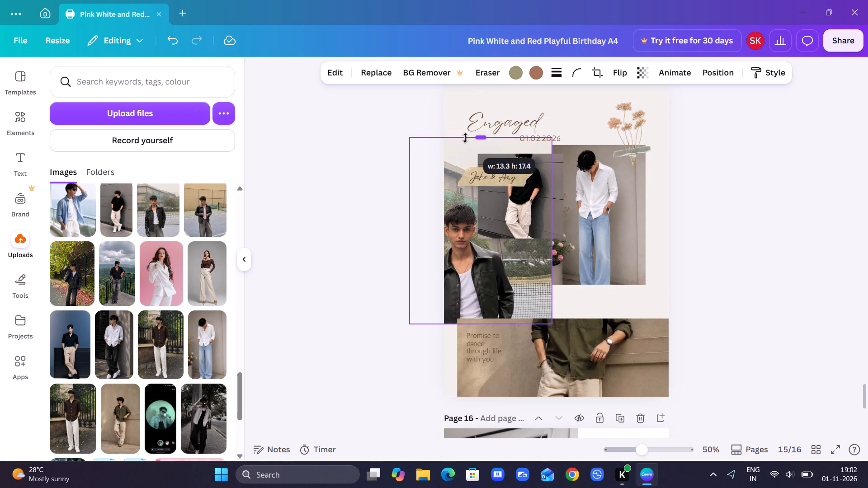
left_click_drag(465, 138, 488, 212)
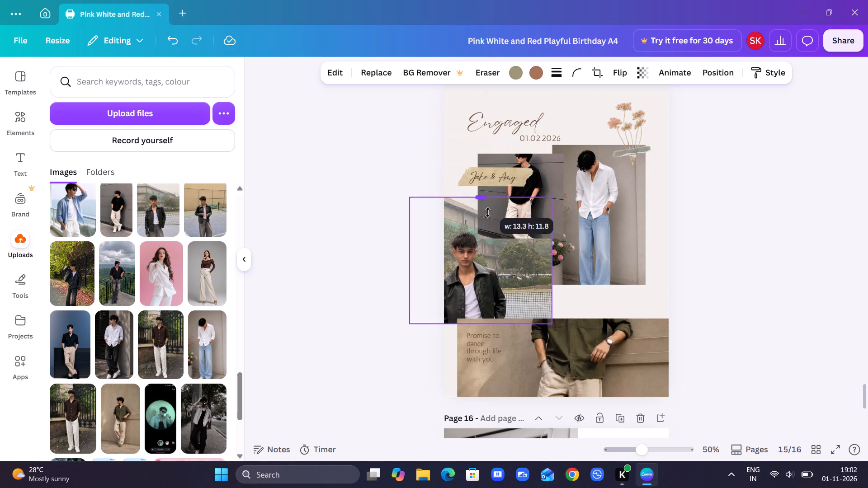
left_click_drag(488, 212, 495, 228)
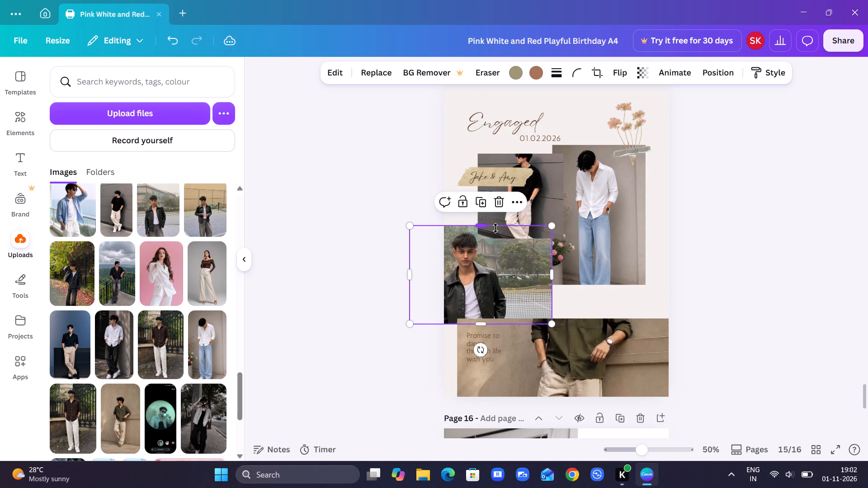
left_click(355, 146)
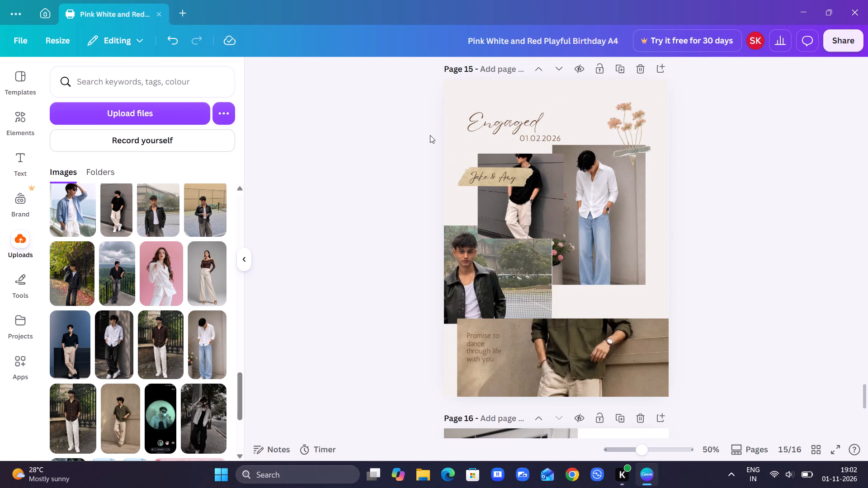
Replace the kissing-couple photo in page 14's beige polaroid frame with the uploaded picture of the woman in the white suit.
scroll(430, 135, "up", 4)
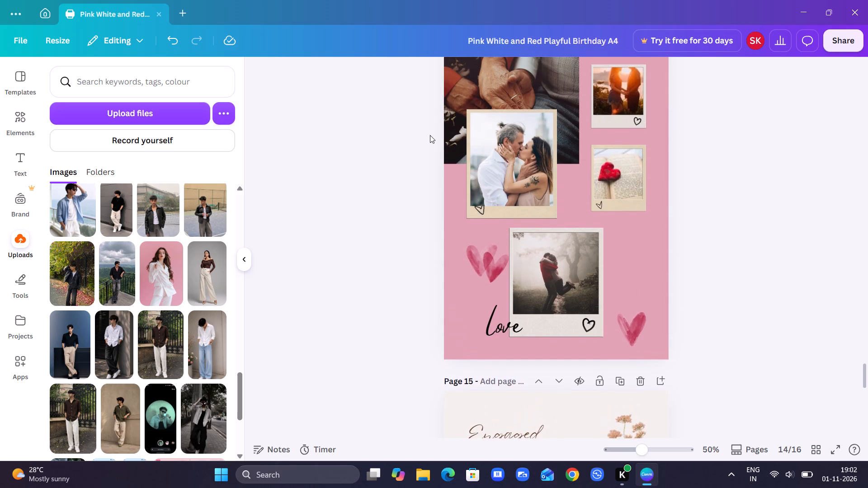
scroll(430, 135, "up", 3)
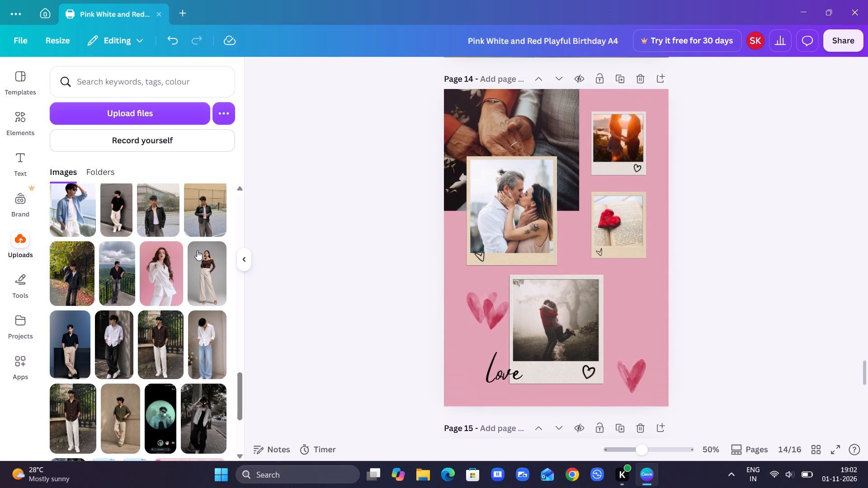
left_click_drag(162, 282, 523, 204)
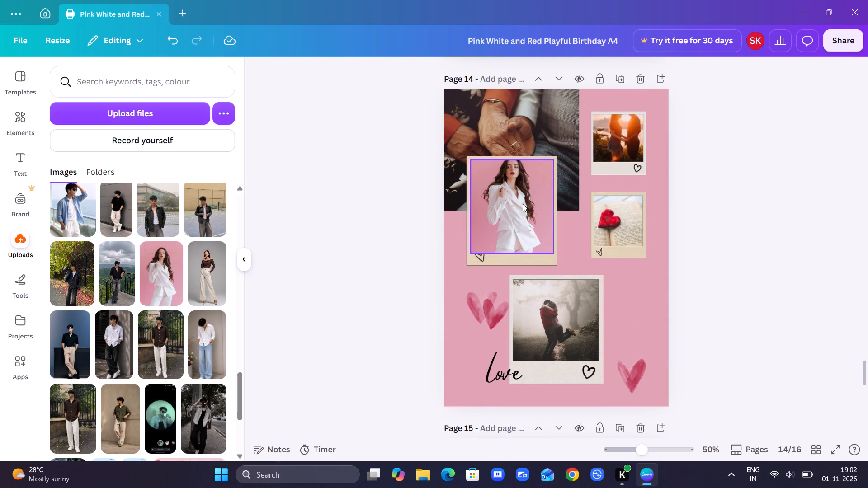
Resize the white-suit photo slightly smaller so that it sits inside the beige polaroid frame.
left_click(547, 176)
left_click_drag(553, 155, 596, 122)
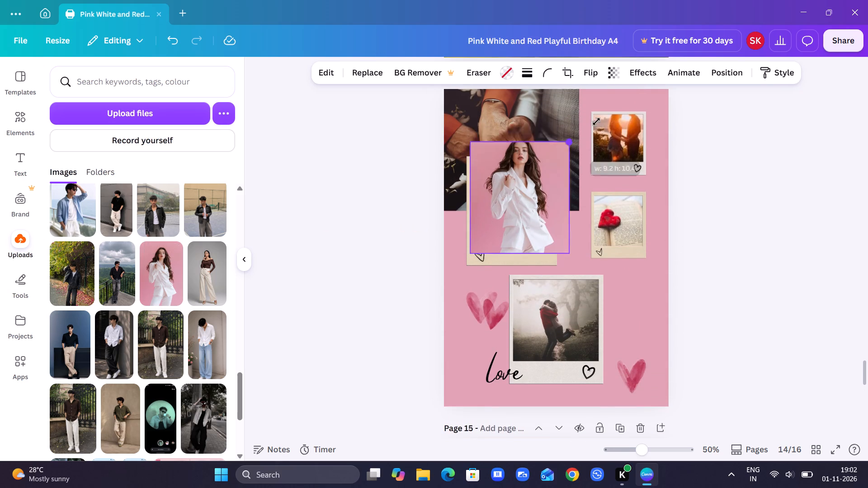
left_click_drag(596, 122, 618, 89)
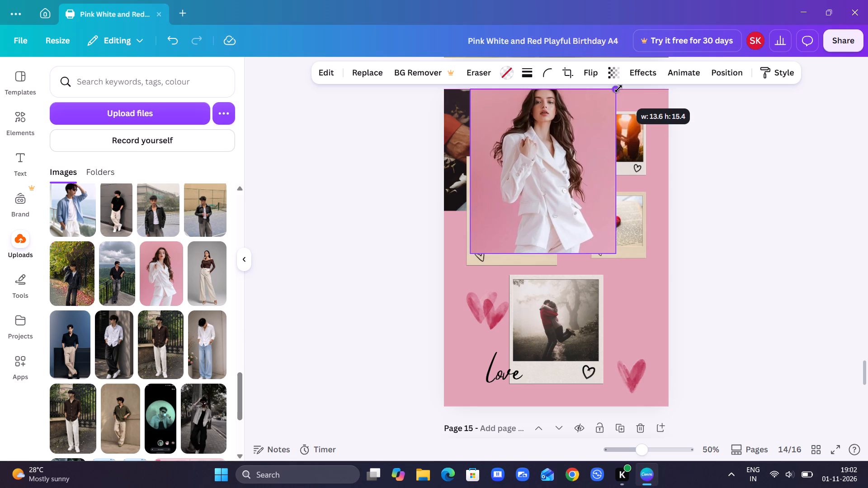
left_click_drag(618, 89, 579, 114)
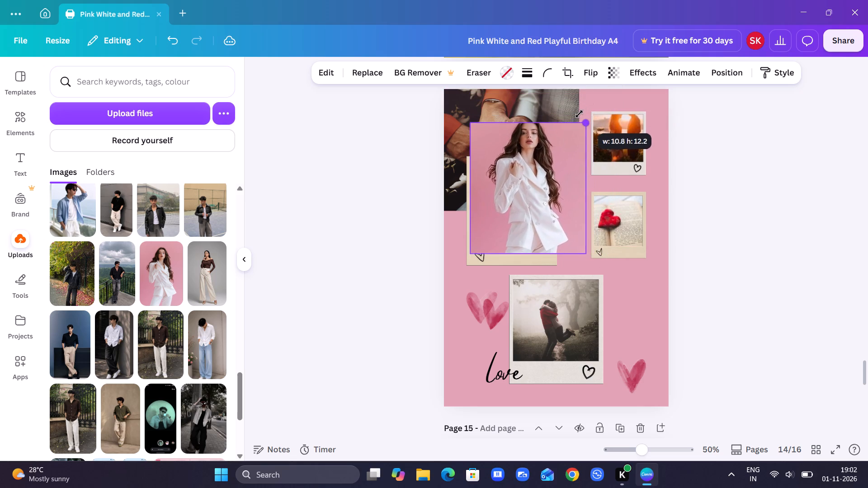
left_click_drag(579, 114, 599, 113)
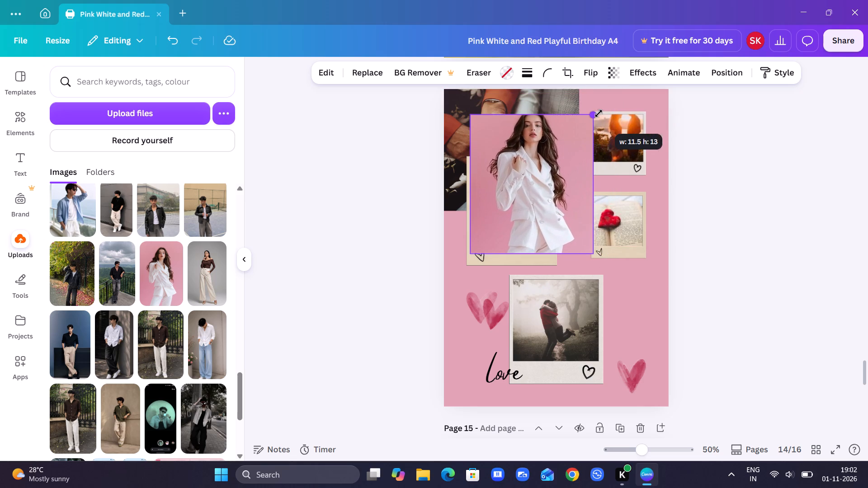
left_click_drag(599, 113, 558, 134)
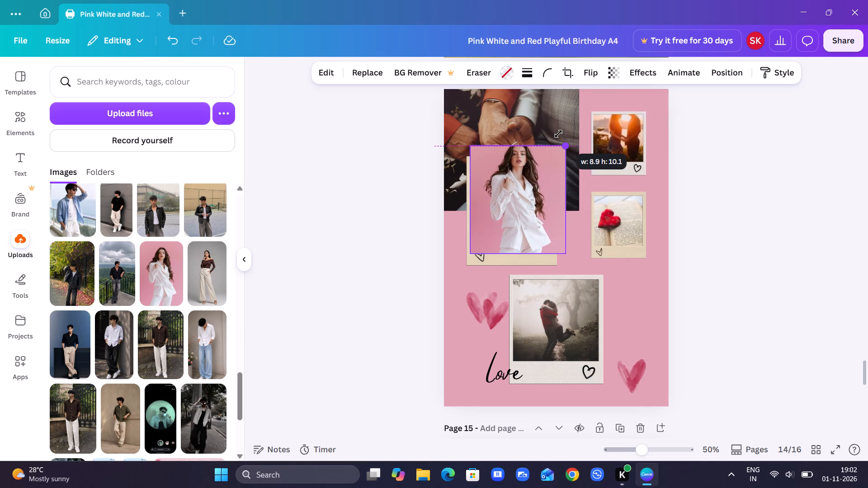
left_click_drag(558, 134, 532, 154)
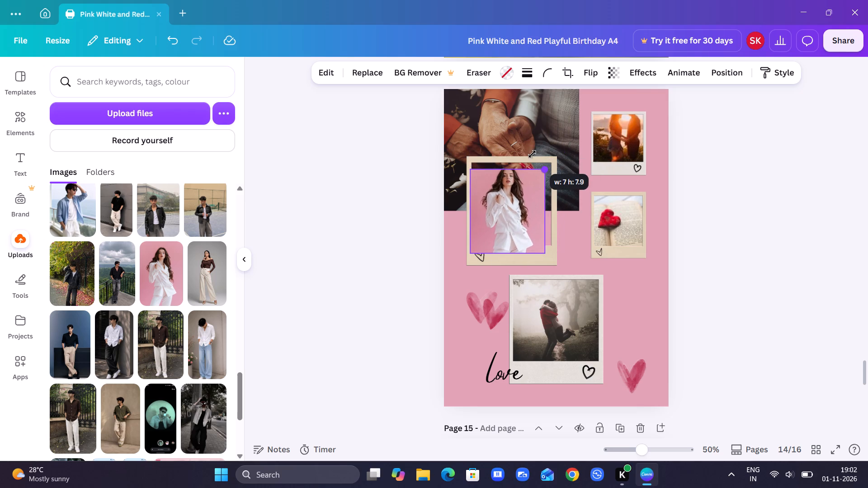
left_click_drag(532, 154, 541, 148)
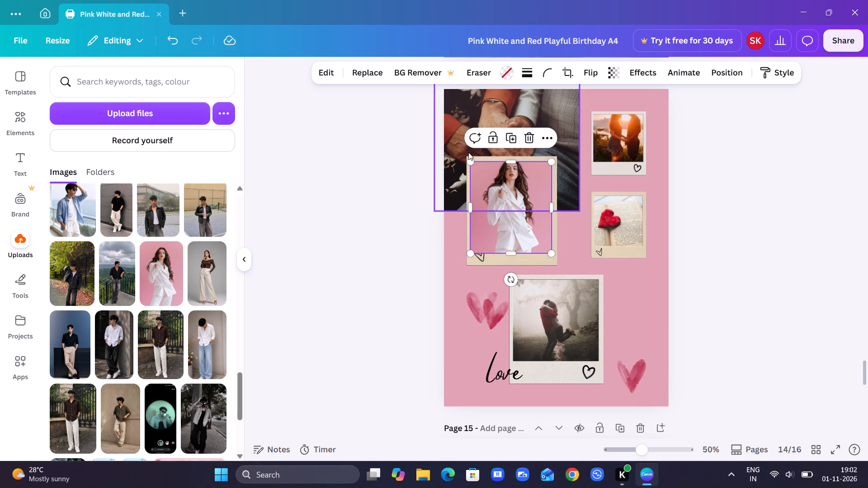
Scale the large polaroid frame around the foggy embracing-couple photo down slightly, to about 8.6 by 9.9.
left_click(543, 311)
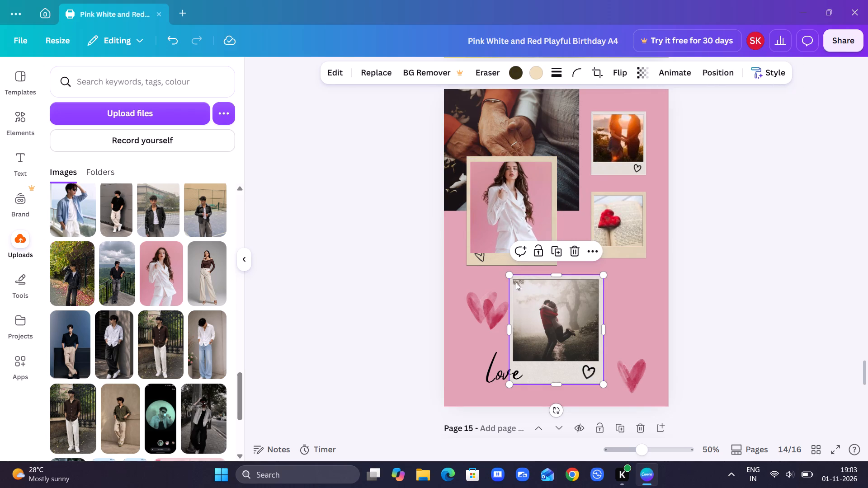
left_click_drag(511, 275, 468, 247)
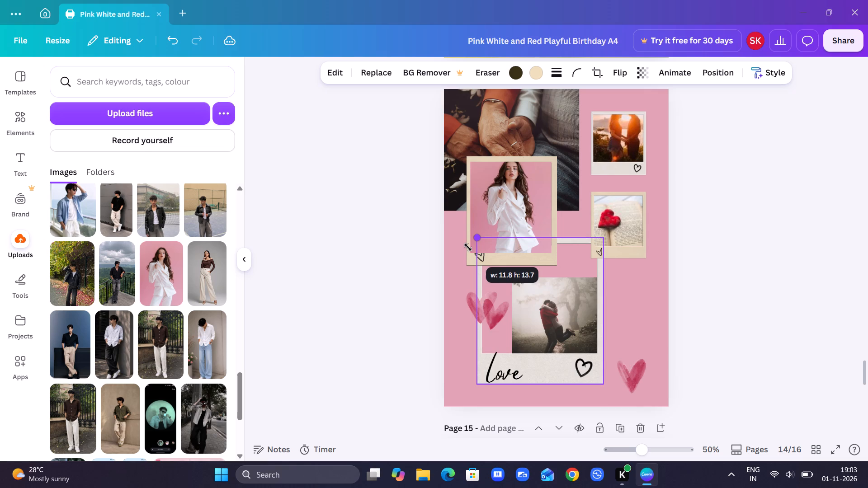
left_click_drag(468, 247, 429, 224)
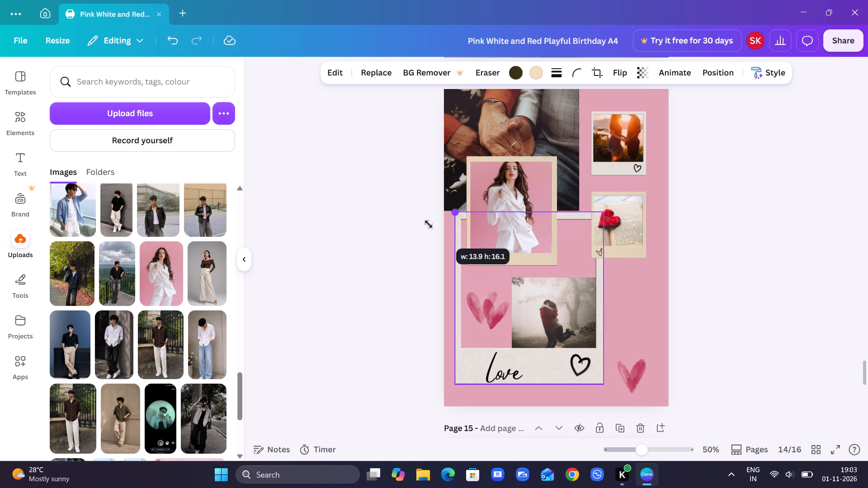
left_click_drag(429, 224, 399, 189)
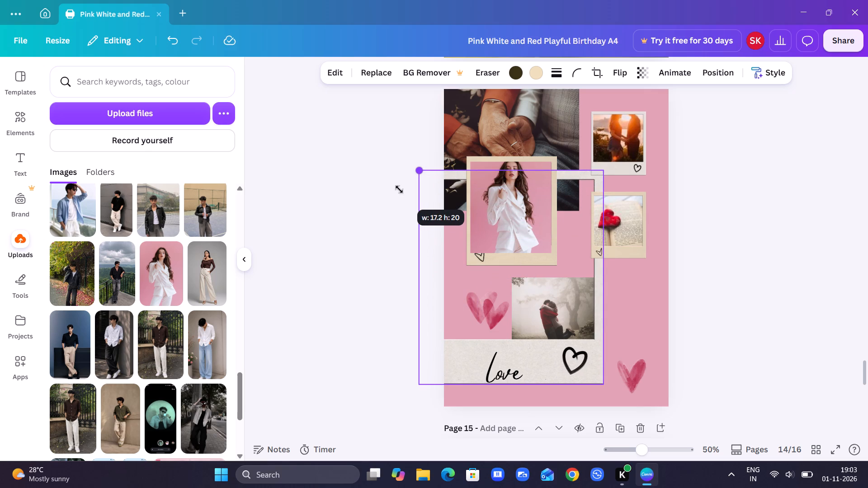
left_click_drag(399, 189, 450, 208)
scroll(432, 205, "right", 1)
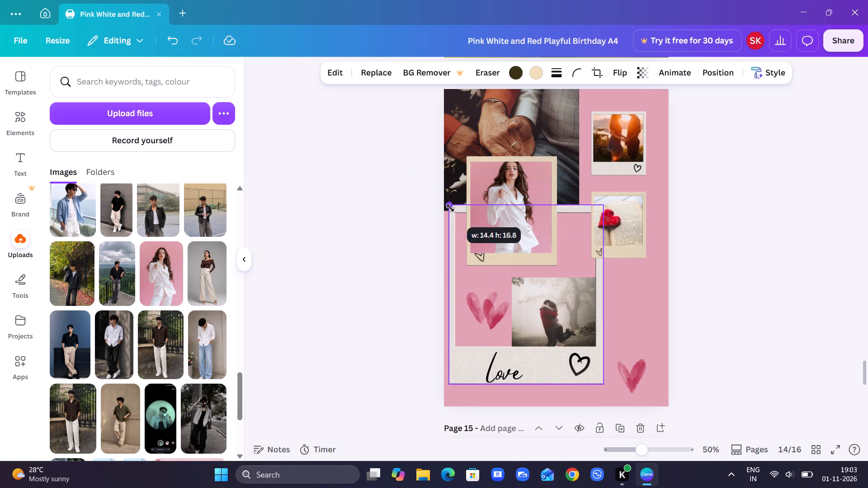
left_click_drag(450, 208, 482, 261)
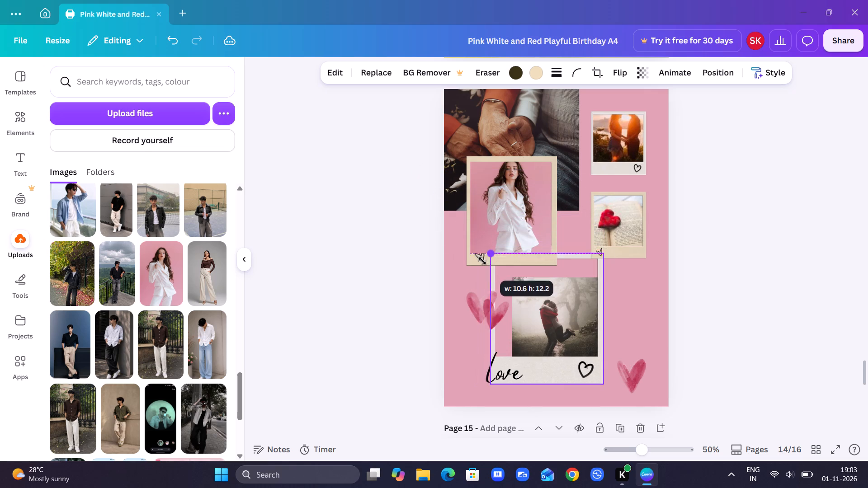
left_click_drag(482, 261, 512, 281)
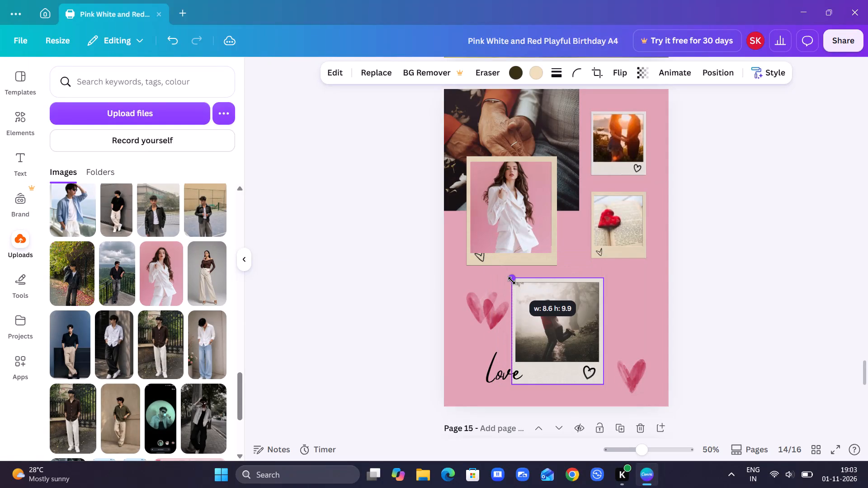
left_click_drag(512, 281, 510, 280)
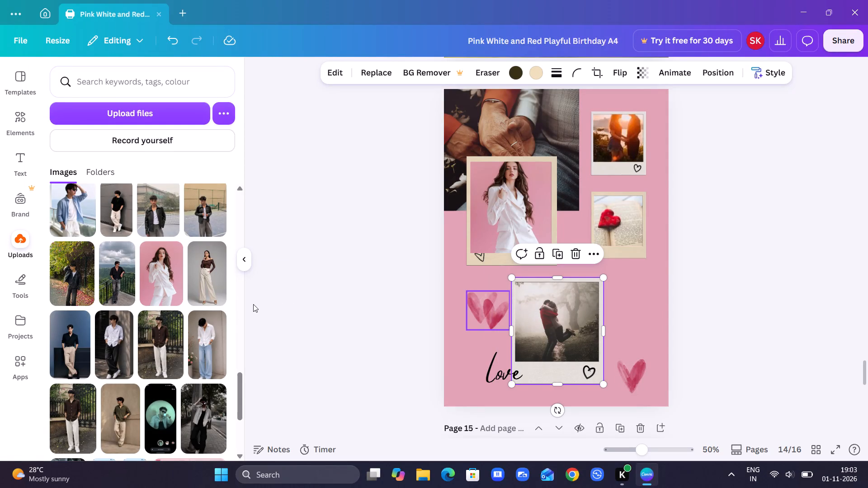
Replace the large polaroid beside the Love text with the uploaded picture of the man in the white shirt and blue jeans.
left_click_drag(193, 337, 517, 315)
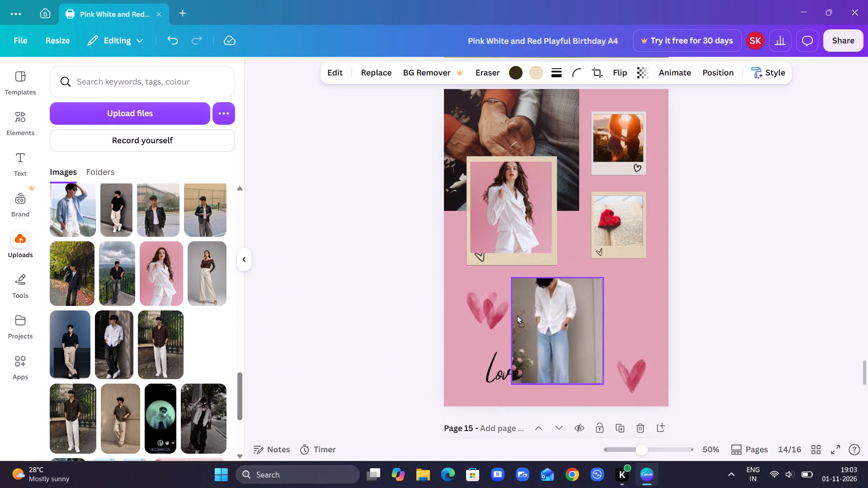
left_click_drag(517, 315, 519, 314)
left_click(533, 314)
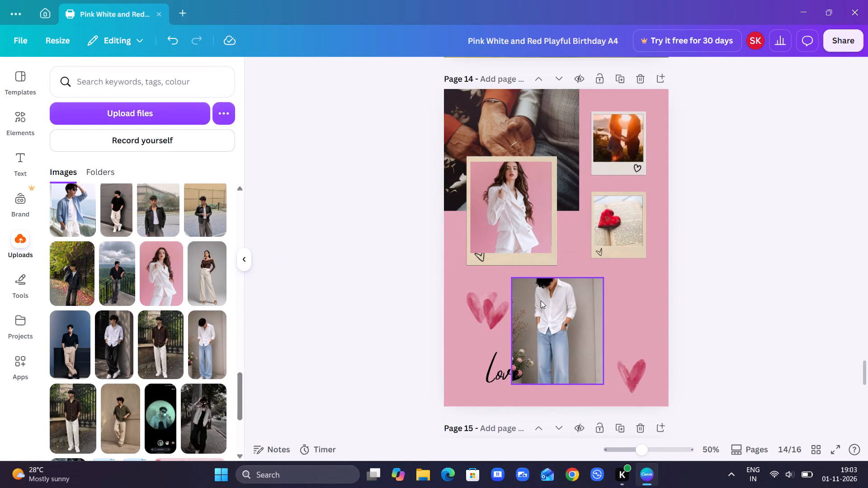
left_click(541, 300)
left_click(554, 277)
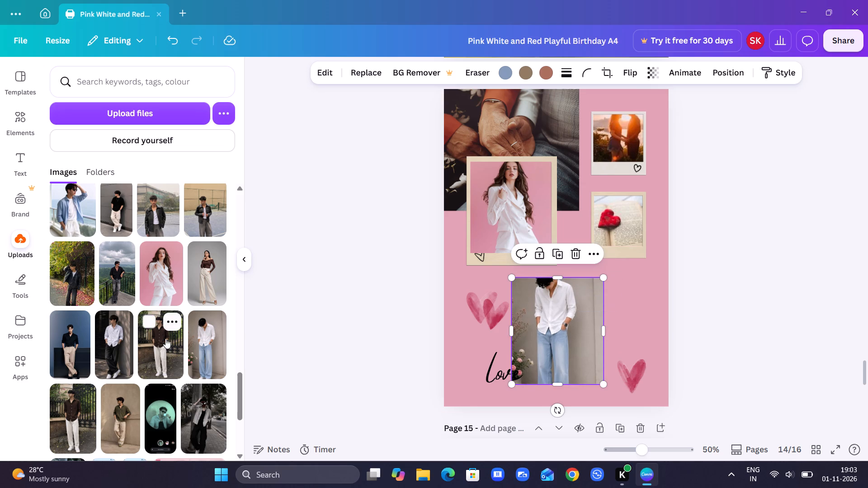
Replace the small red-heart-on-book polaroid with the uploaded picture of the man in the black T-shirt.
scroll(165, 338, "up", 2)
left_click_drag(114, 304, 600, 235)
left_click(609, 231)
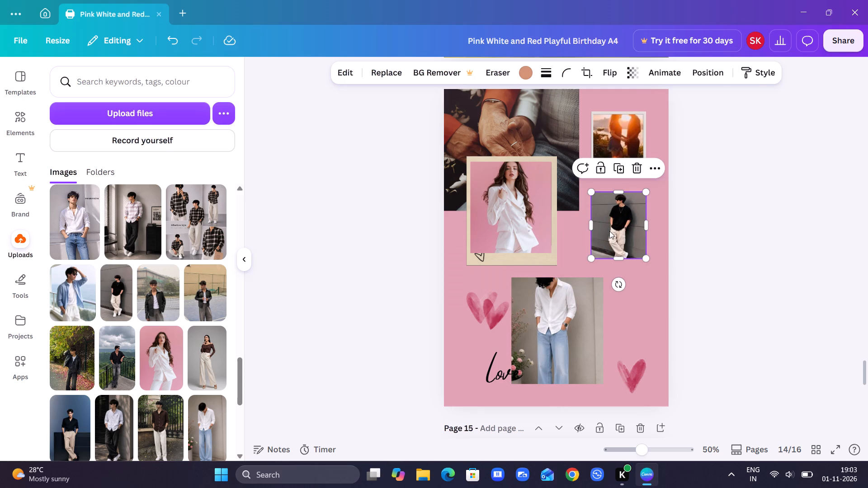
Resize the small black T-shirt photo to about 5 wide and extend its top edge slightly toward the sunset polaroid.
left_click(614, 201)
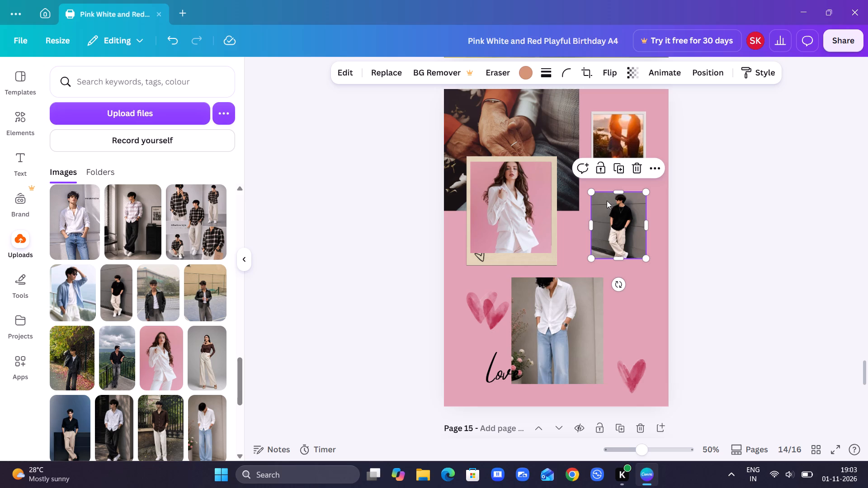
left_click(600, 195)
left_click_drag(593, 190, 572, 181)
left_click_drag(572, 181, 599, 188)
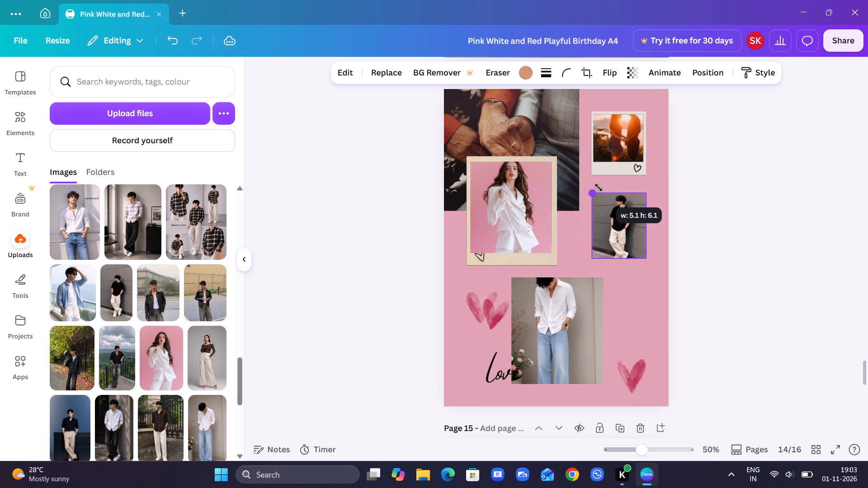
left_click_drag(599, 188, 599, 188)
left_click_drag(620, 192, 618, 105)
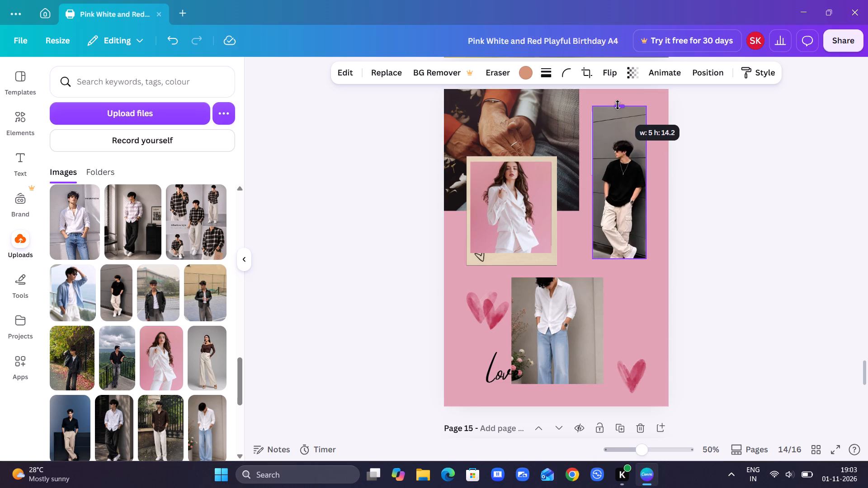
left_click_drag(618, 105, 634, 192)
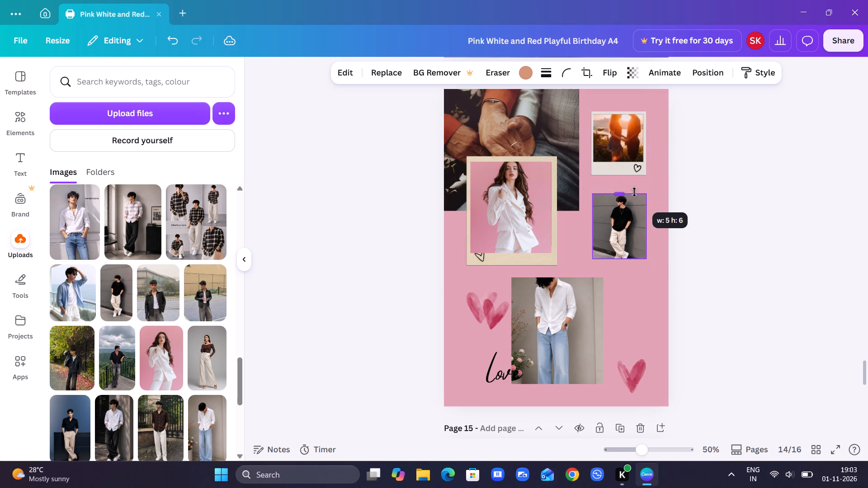
left_click_drag(634, 192, 639, 187)
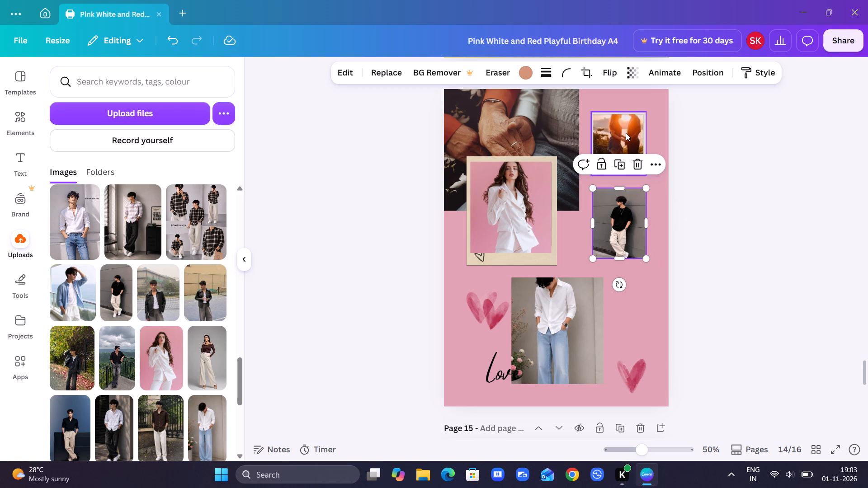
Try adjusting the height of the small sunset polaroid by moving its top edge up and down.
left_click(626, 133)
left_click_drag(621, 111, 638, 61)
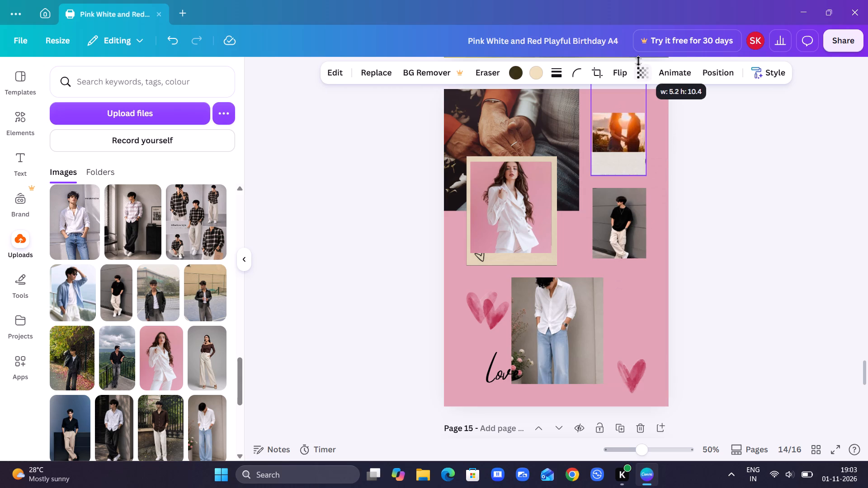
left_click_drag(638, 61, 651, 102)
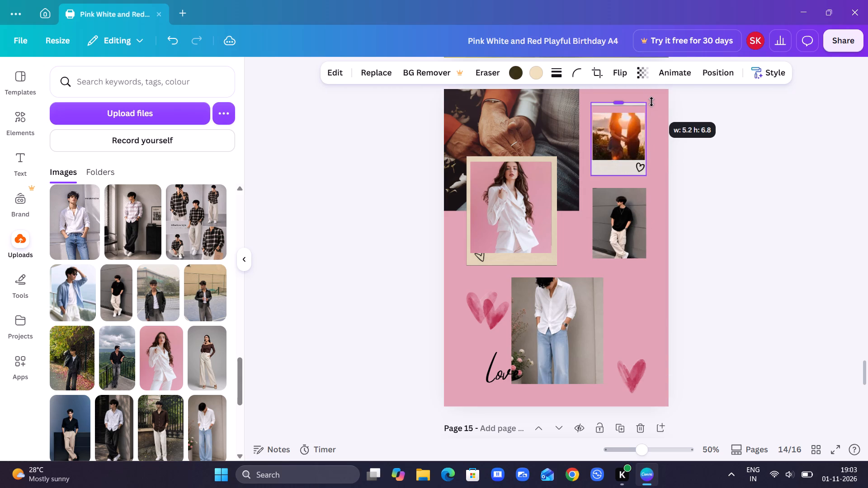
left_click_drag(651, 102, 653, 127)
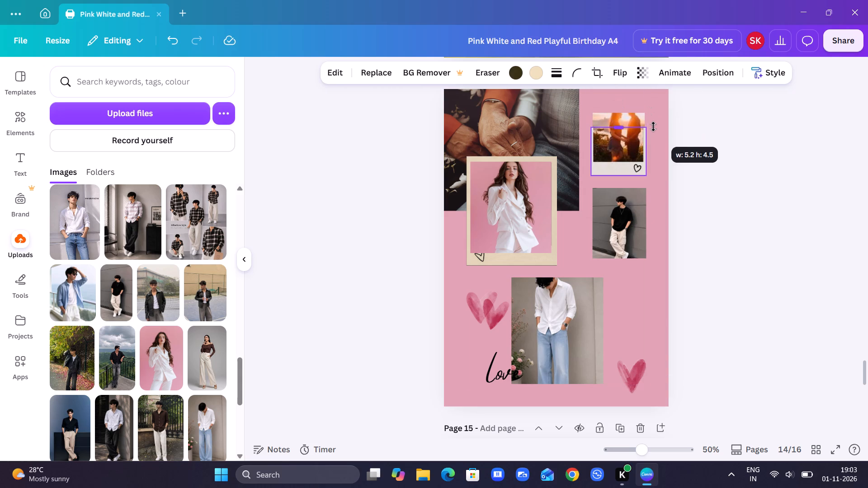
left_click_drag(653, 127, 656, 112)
Replace the small sunset polaroid with the uploaded picture of the man in the cap and dark jacket.
left_click_drag(151, 291, 624, 148)
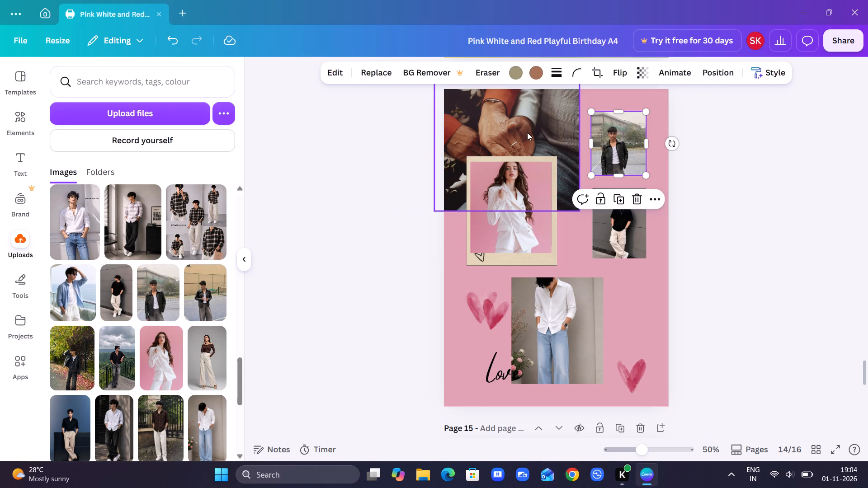
Replace the large clasped-hands photo at the top of page 14 with the uploaded plaid-shirt collage.
left_click(527, 132)
left_click_drag(195, 239, 547, 106)
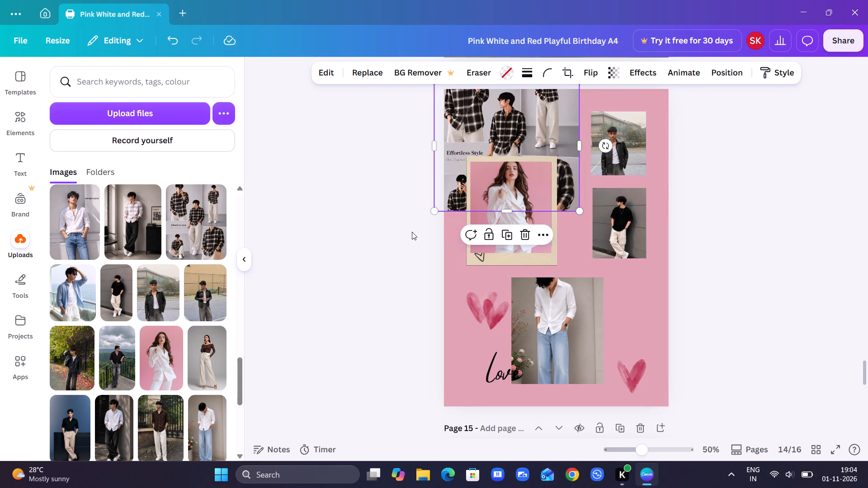
left_click(412, 232)
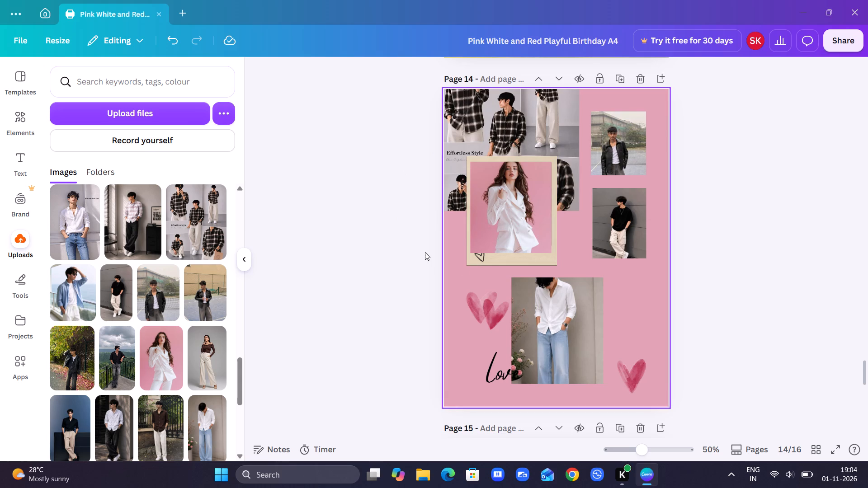
Shift the plaid collage, framed woman photo and black T-shirt photo together until the collage aligns with the page's left edge.
left_click_drag(425, 252, 741, 191)
left_click_drag(602, 202, 638, 205)
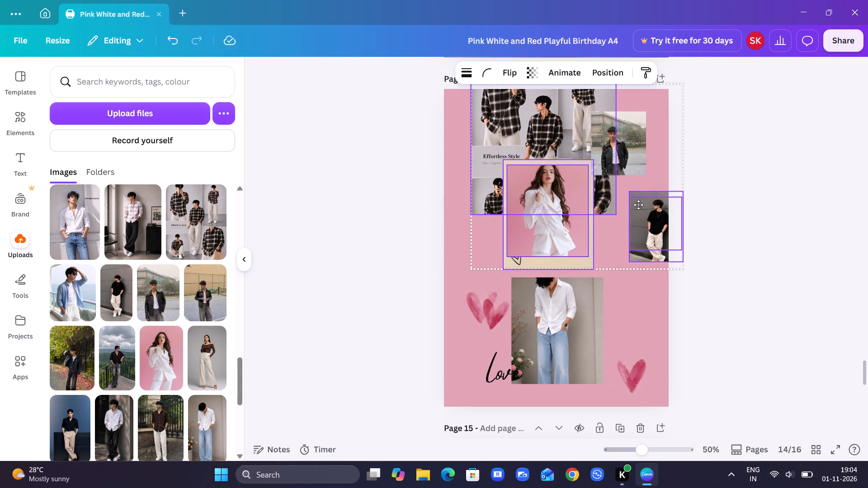
left_click_drag(638, 205, 627, 204)
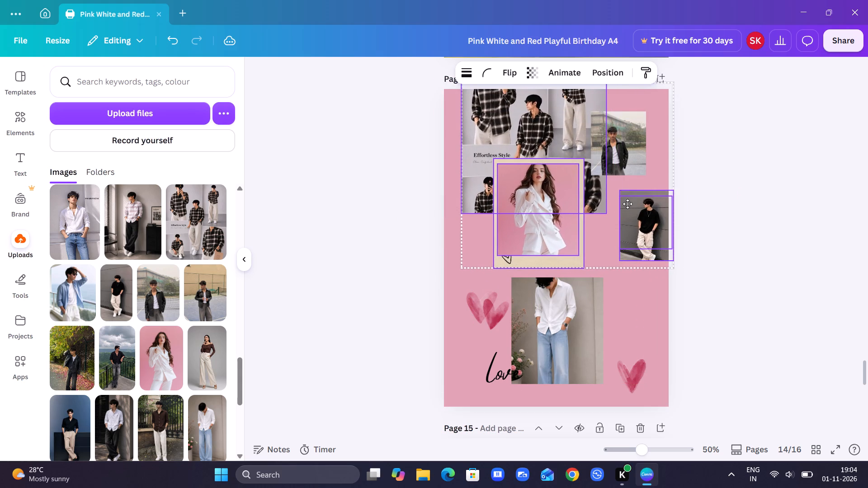
left_click_drag(627, 204, 622, 206)
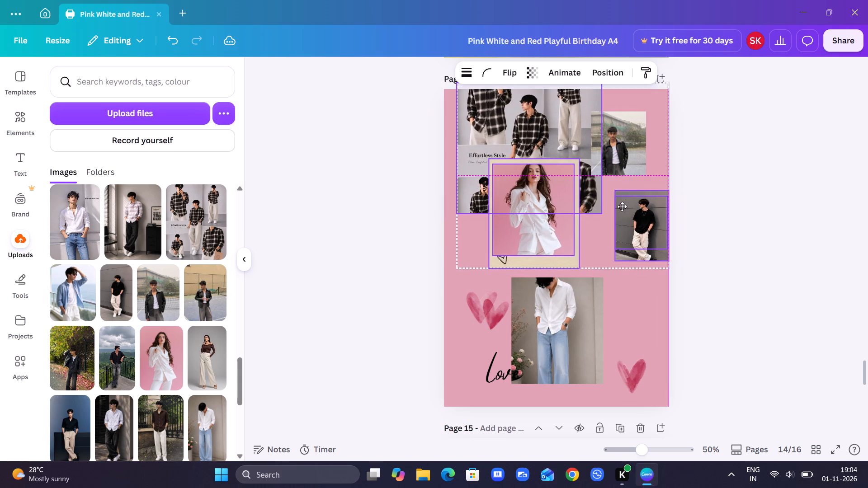
left_click_drag(622, 206, 614, 203)
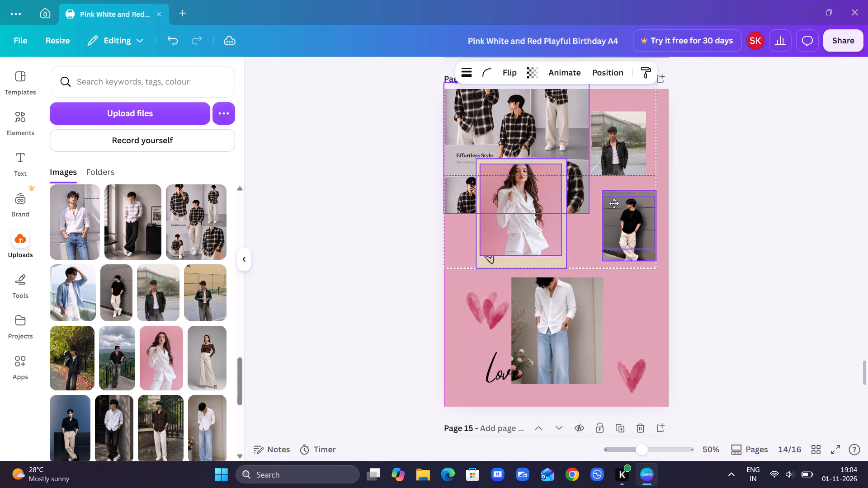
left_click_drag(614, 203, 613, 202)
left_click_drag(613, 202, 613, 200)
left_click(410, 244)
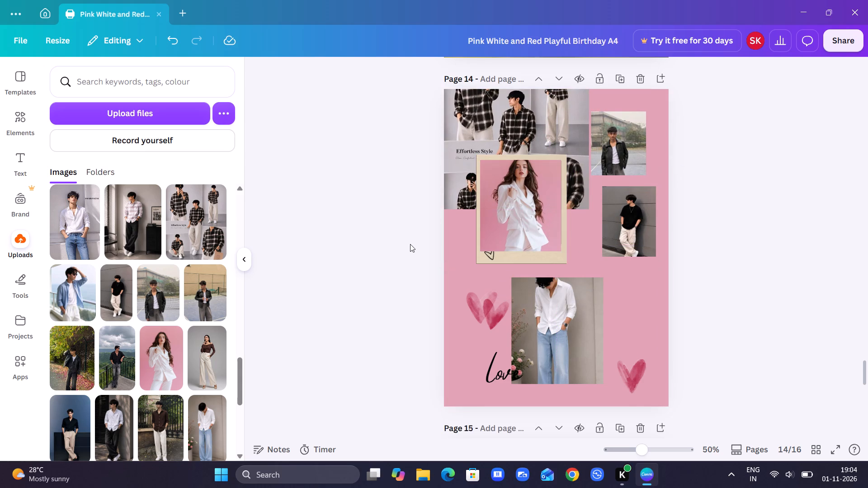
Resize the white-shirt-and-jeans photo slightly smaller and move it clear of the Love text, toward the lower-right heart.
left_click(546, 338)
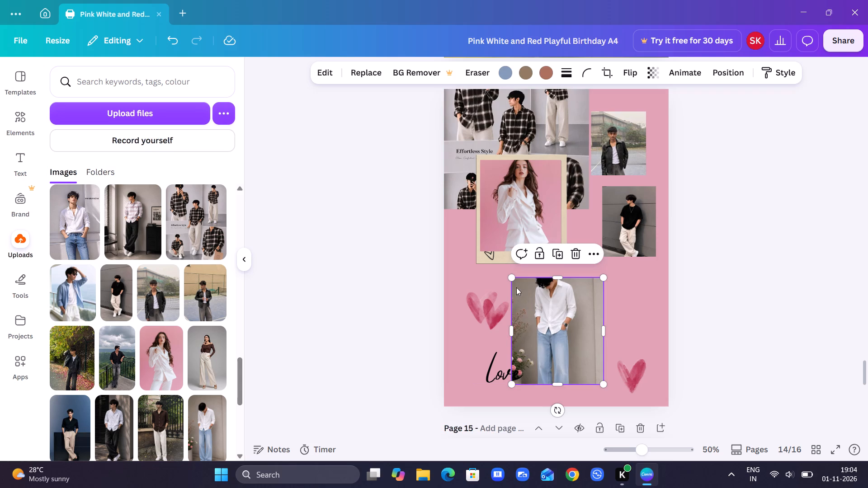
left_click_drag(511, 278, 479, 274)
left_click_drag(555, 313, 571, 323)
left_click_drag(540, 322, 594, 349)
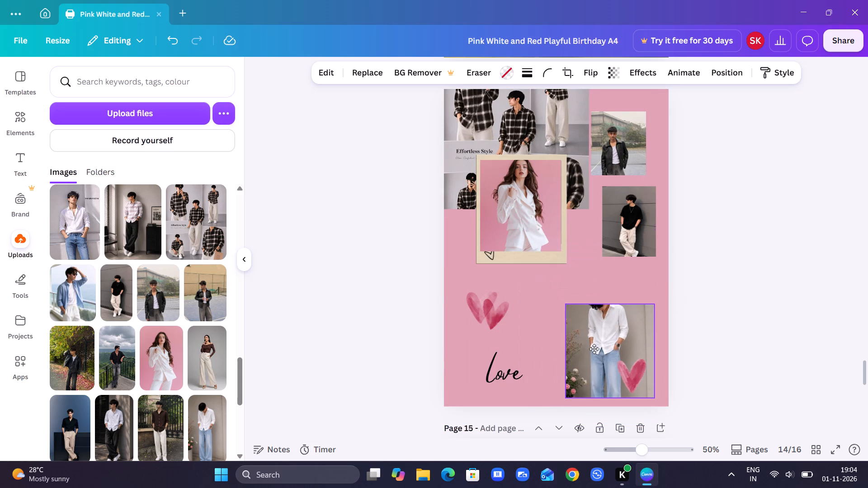
left_click_drag(594, 349, 563, 340)
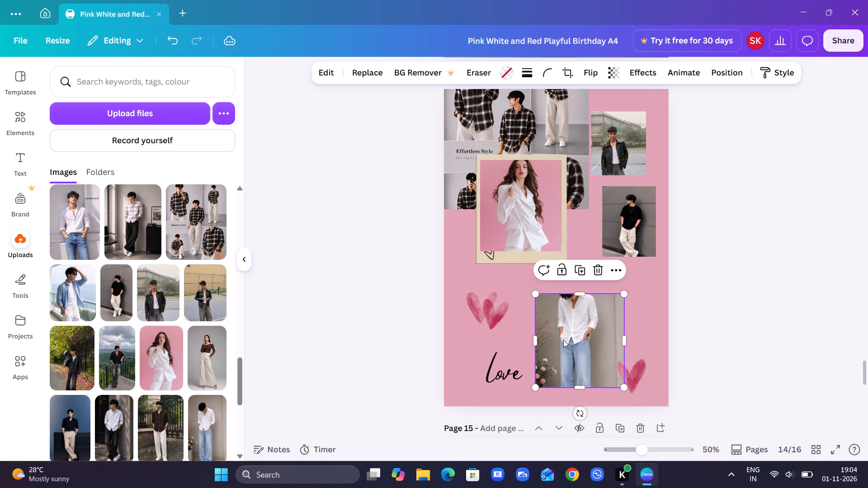
On page 13, move the large photo of the couple in the field up and slightly right, above the Happy Wedding text.
scroll(403, 254, "up", 4)
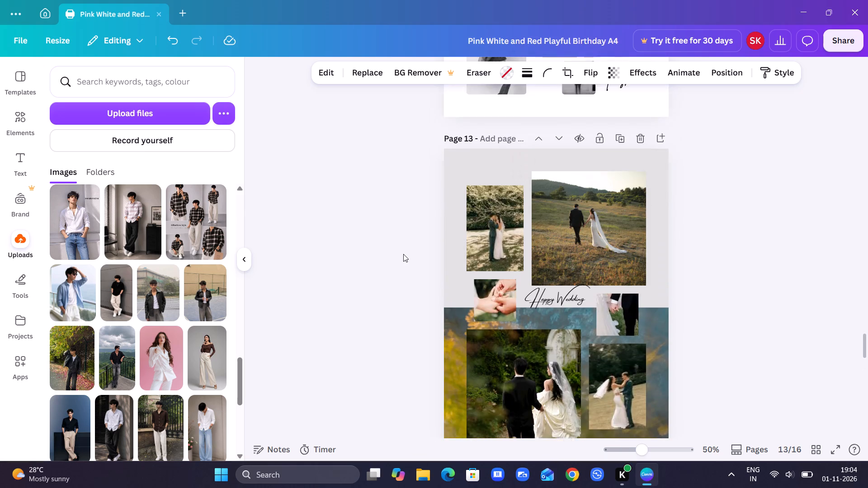
scroll(403, 254, "up", 1)
scroll(403, 254, "down", 1)
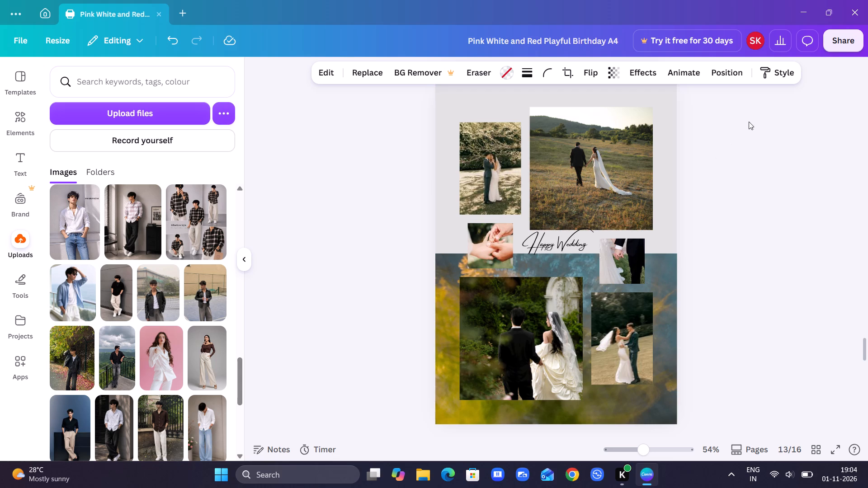
left_click_drag(630, 175, 649, 141)
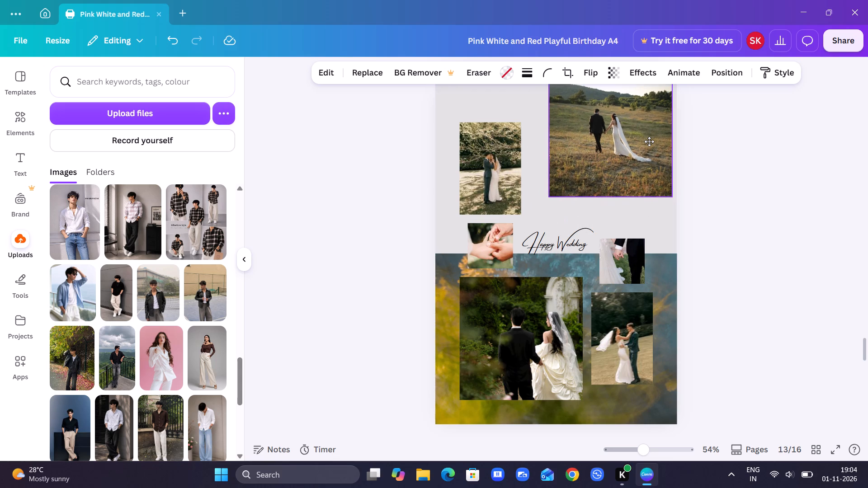
left_click_drag(649, 141, 640, 149)
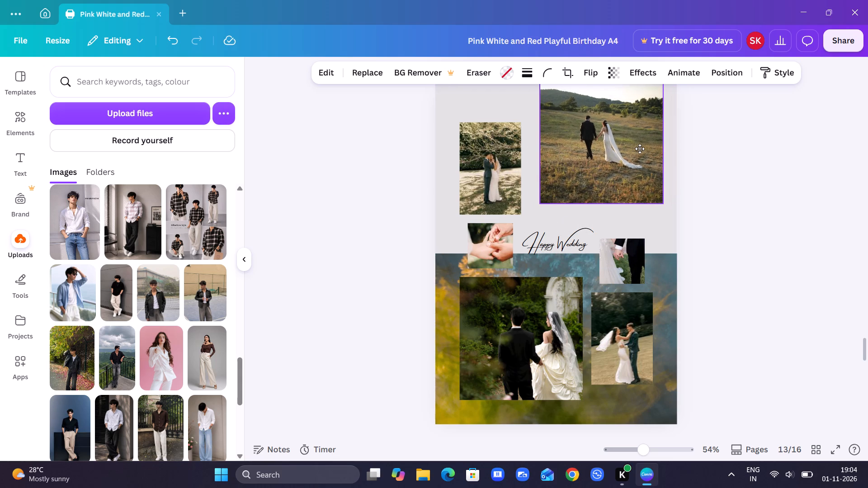
left_click_drag(640, 149, 633, 155)
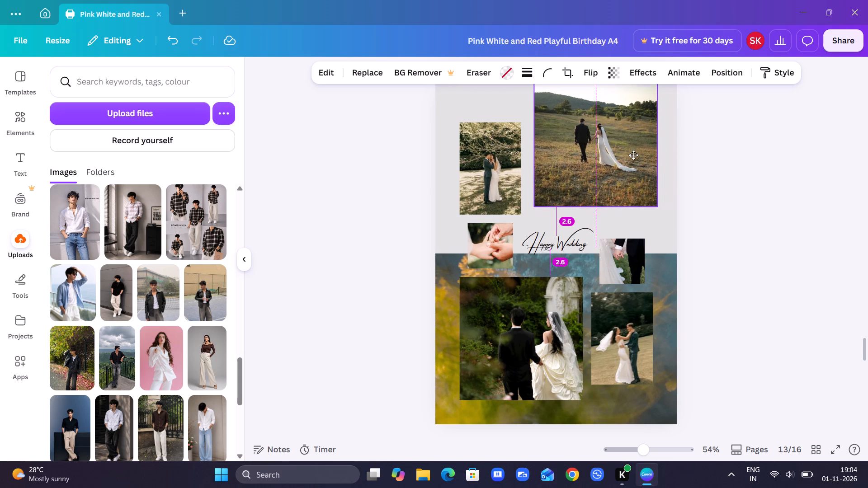
left_click_drag(633, 155, 635, 158)
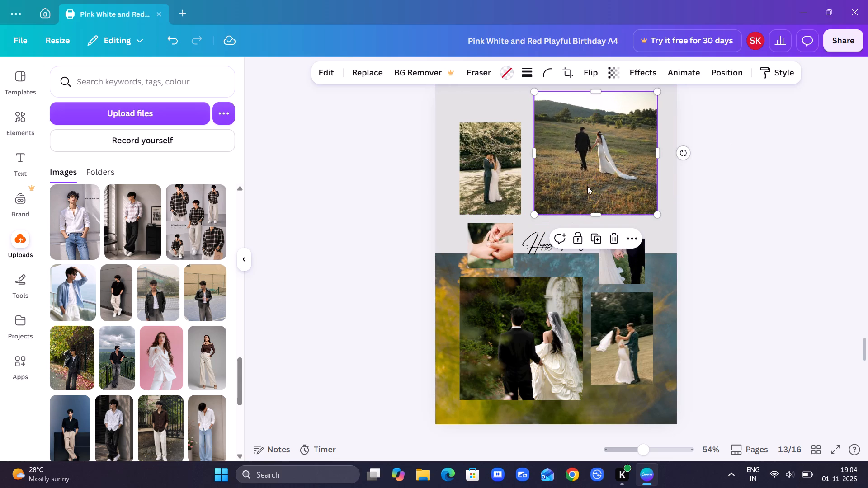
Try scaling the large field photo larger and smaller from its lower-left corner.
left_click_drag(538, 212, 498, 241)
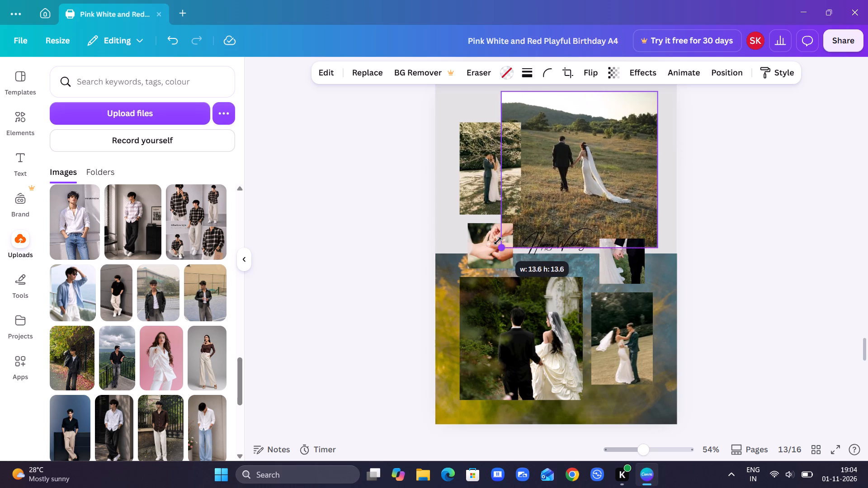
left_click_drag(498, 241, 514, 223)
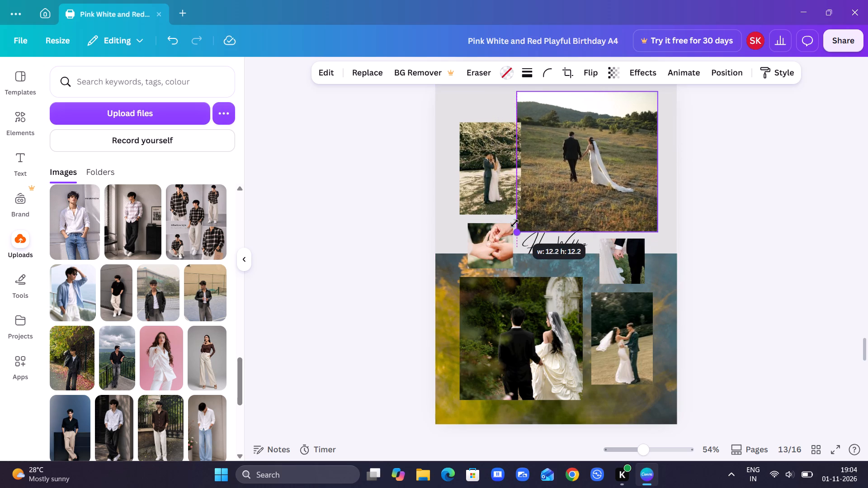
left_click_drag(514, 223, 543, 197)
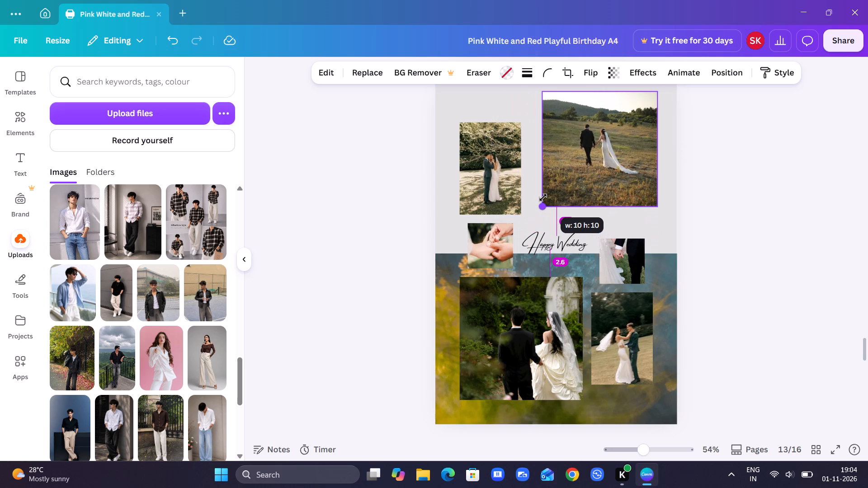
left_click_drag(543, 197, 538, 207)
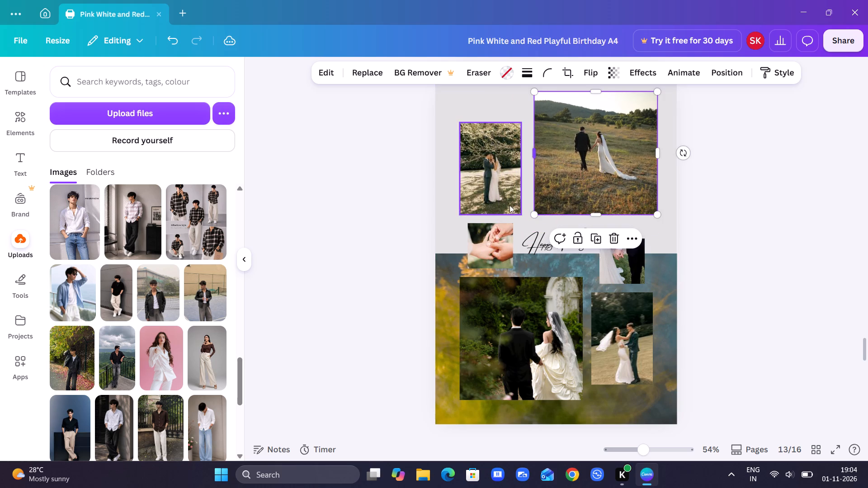
Move the small photo of the couple under the tree slightly up and left, beside the large field photo.
left_click_drag(506, 202, 494, 188)
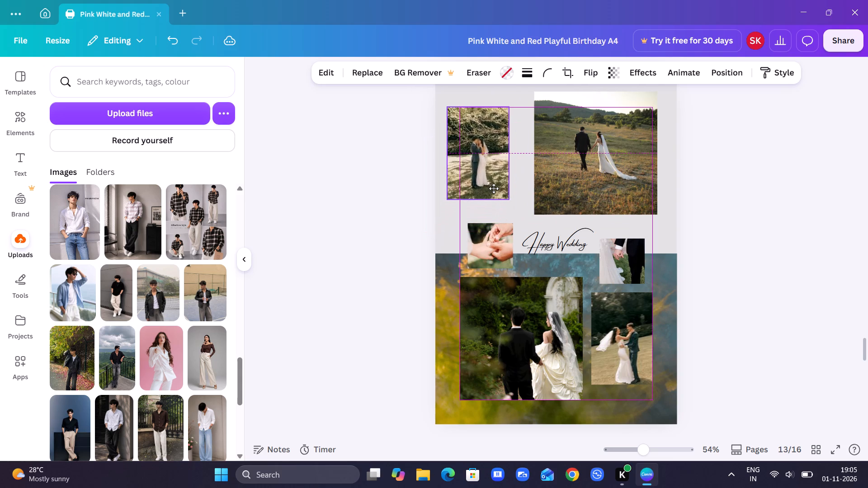
left_click_drag(494, 188, 499, 188)
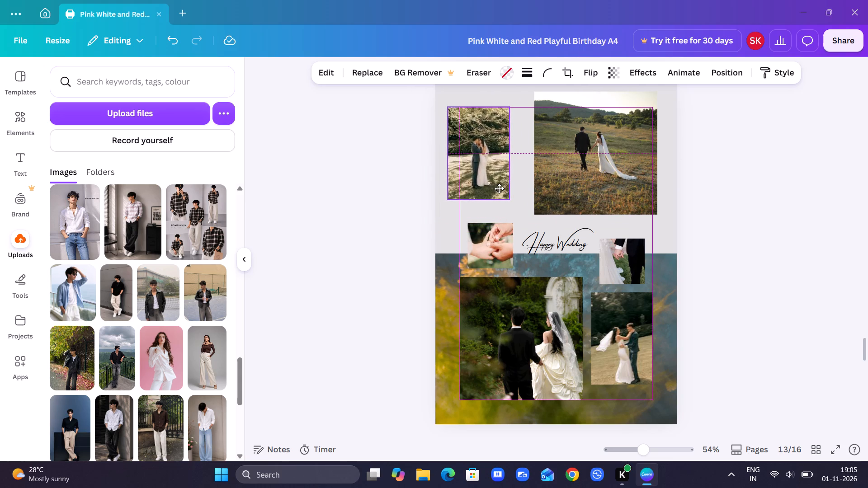
left_click_drag(499, 188, 502, 188)
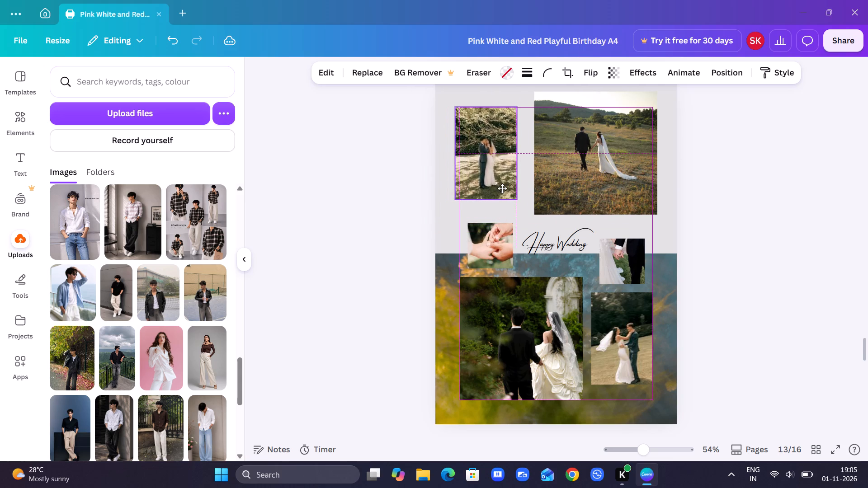
left_click_drag(502, 188, 503, 189)
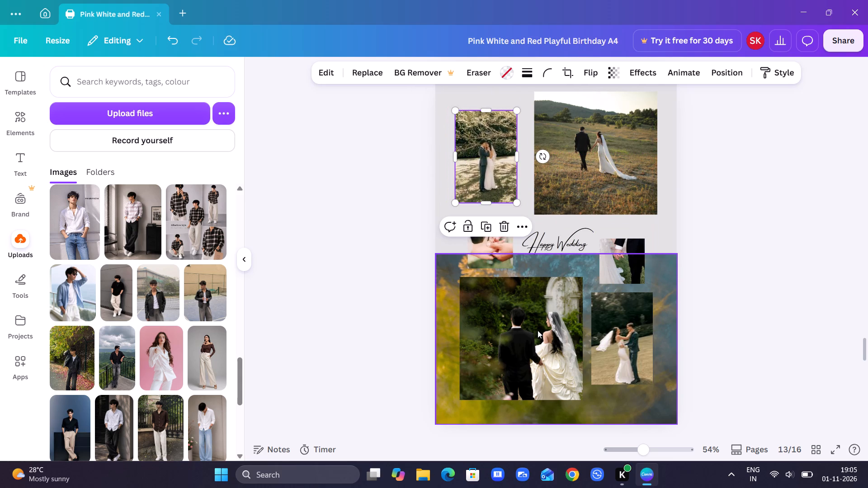
Scale down the large photo of the couple seen from behind and align its left edge with the tree photo above.
left_click(542, 338)
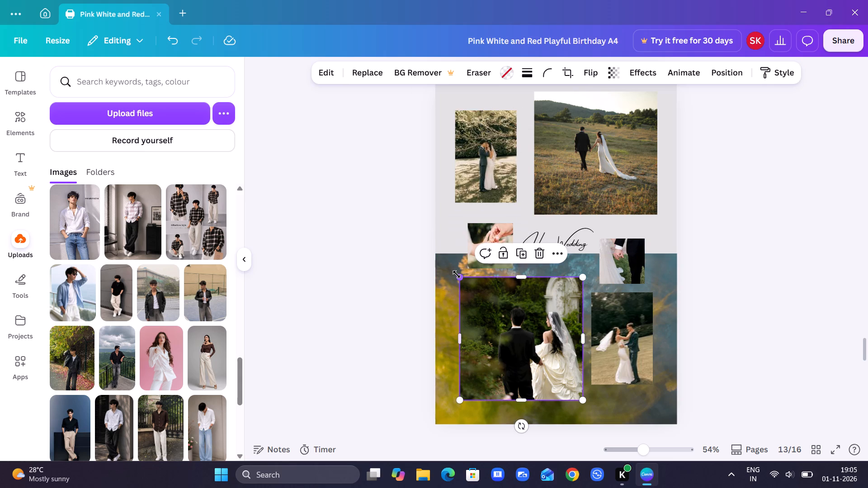
left_click_drag(457, 274, 430, 242)
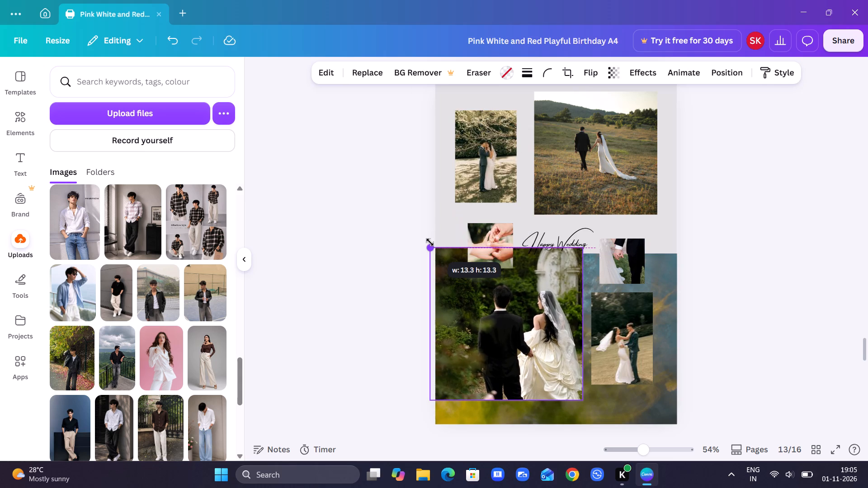
left_click_drag(430, 242, 472, 275)
left_click_drag(534, 313, 520, 305)
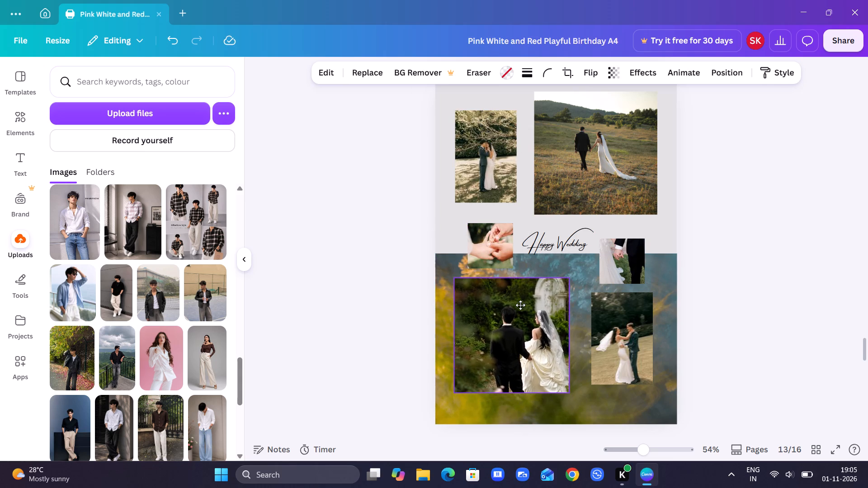
left_click_drag(520, 305, 519, 305)
Replace the large photo of the couple seen from behind with the uploaded picture of the woman in the white blazer.
left_click_drag(140, 365, 146, 363)
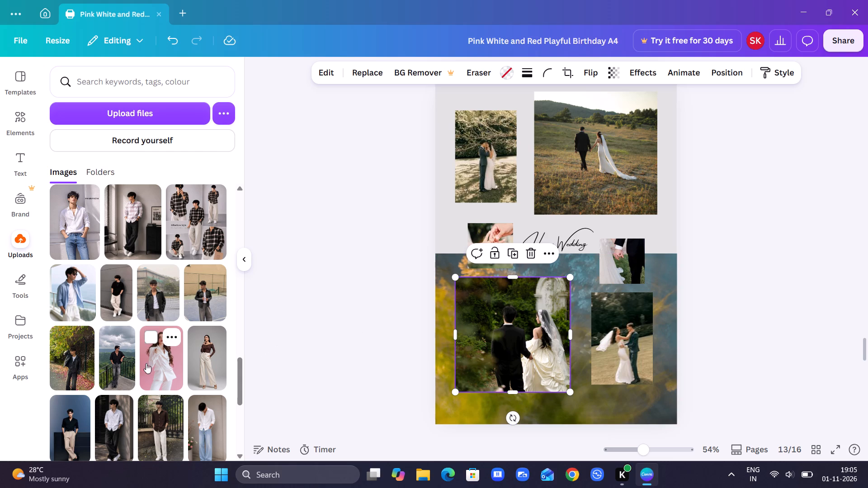
left_click_drag(146, 363, 481, 334)
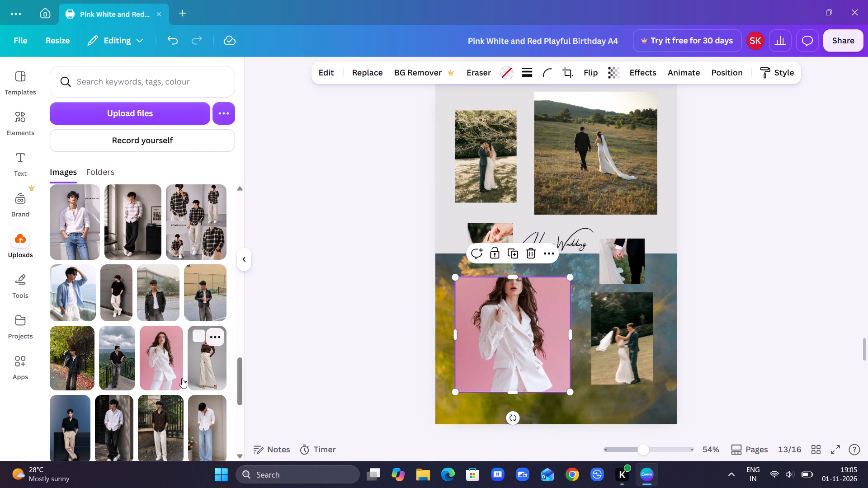
Replace the small photo of the dancing couple with the uploaded picture of the woman in the dark top and cream trousers.
left_click_drag(202, 373, 644, 362)
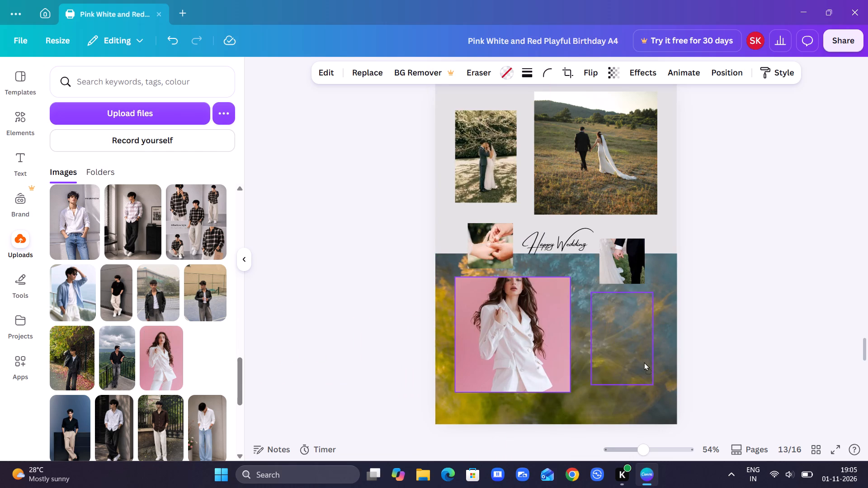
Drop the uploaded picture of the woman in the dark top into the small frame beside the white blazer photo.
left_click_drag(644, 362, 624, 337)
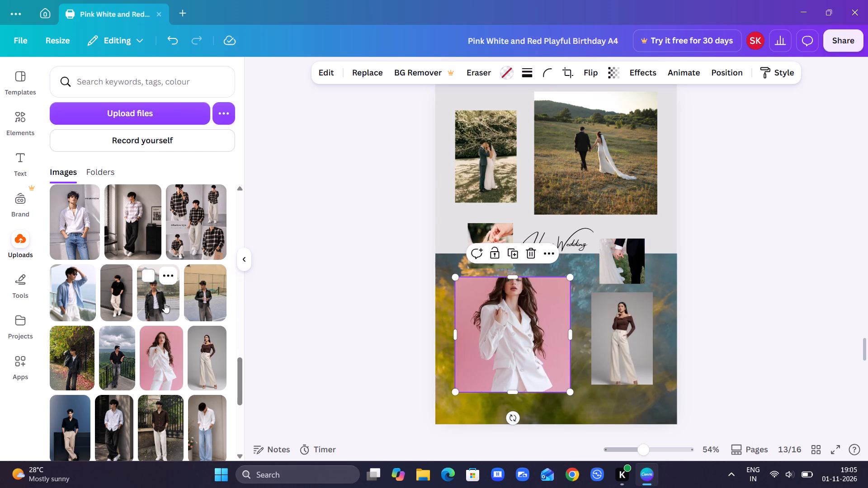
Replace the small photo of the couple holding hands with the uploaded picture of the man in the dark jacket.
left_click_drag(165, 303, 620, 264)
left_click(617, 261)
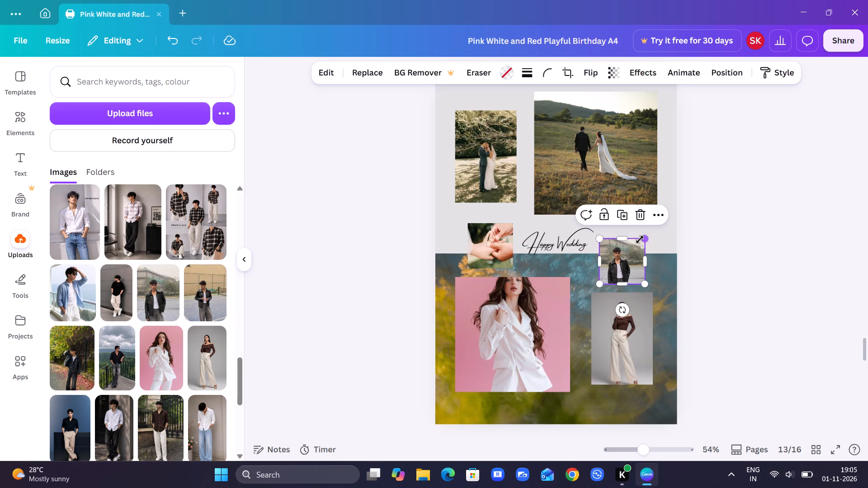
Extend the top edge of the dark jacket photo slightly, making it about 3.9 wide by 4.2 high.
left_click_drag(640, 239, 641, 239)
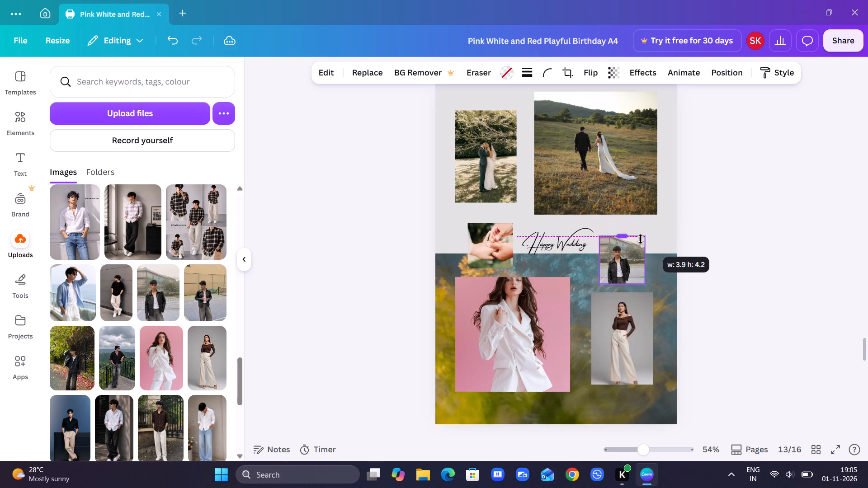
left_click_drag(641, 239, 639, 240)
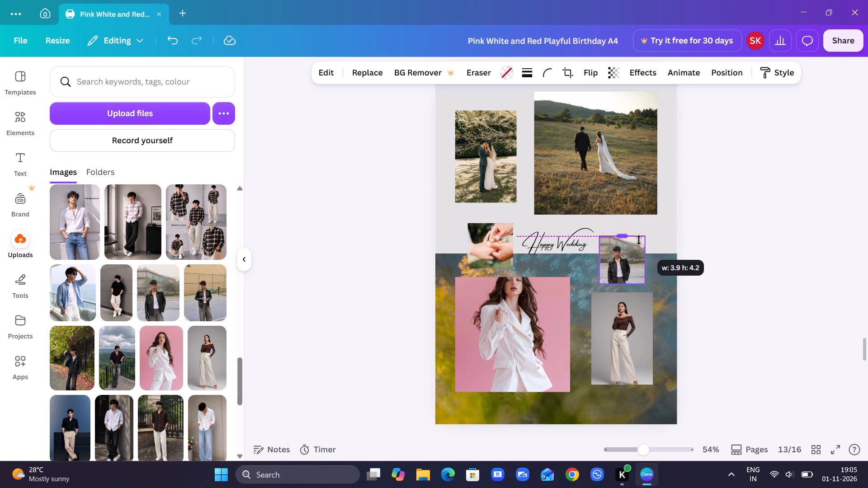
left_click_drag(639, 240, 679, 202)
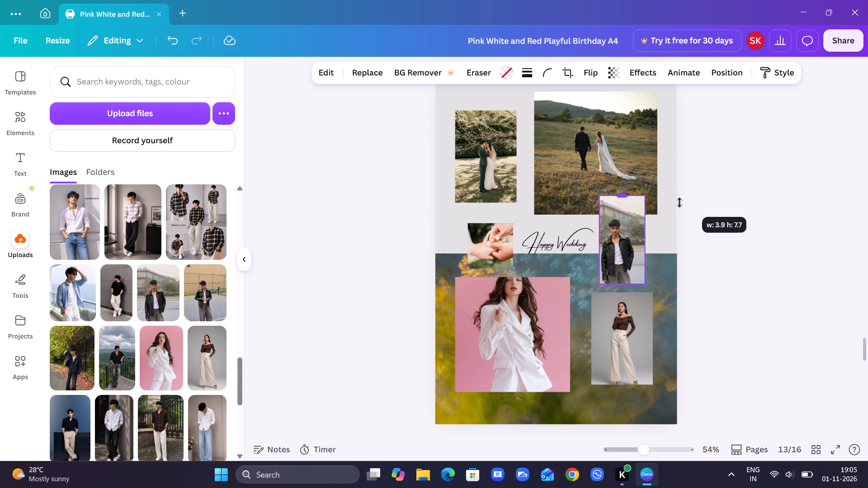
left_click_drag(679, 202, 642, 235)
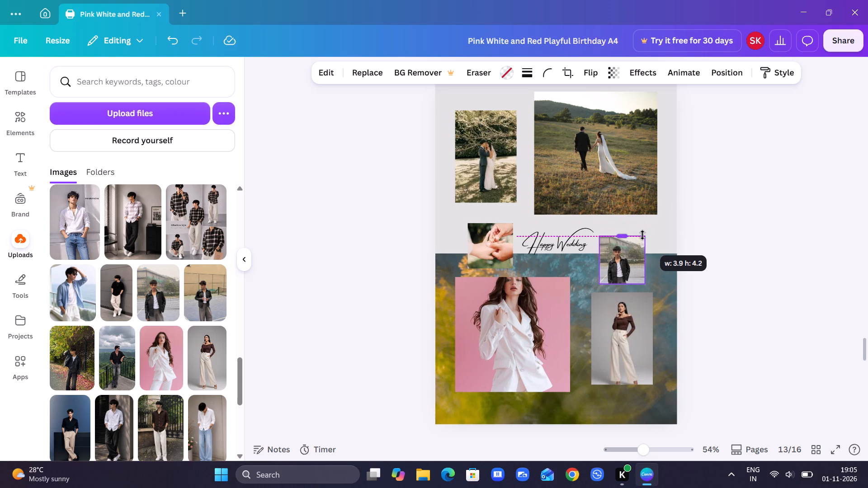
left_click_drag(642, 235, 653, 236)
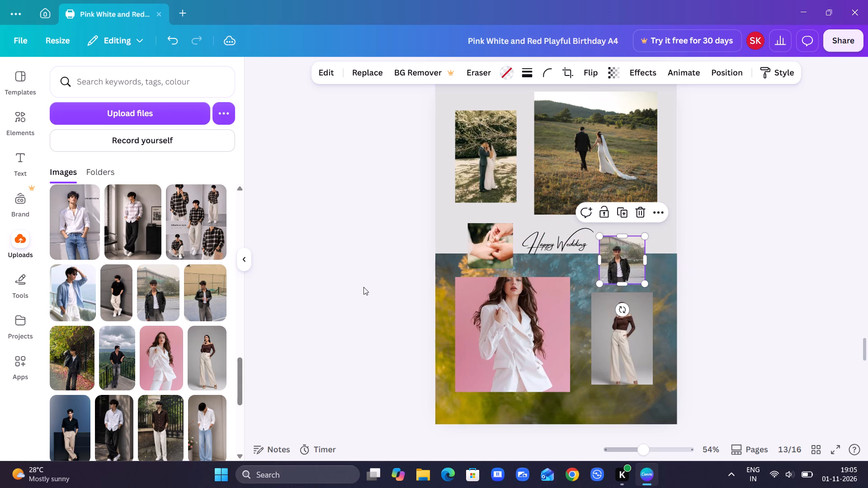
Fill the whole Happy Wedding page with the uploaded picture of the woman in the white blazer.
left_click_drag(168, 343, 513, 229)
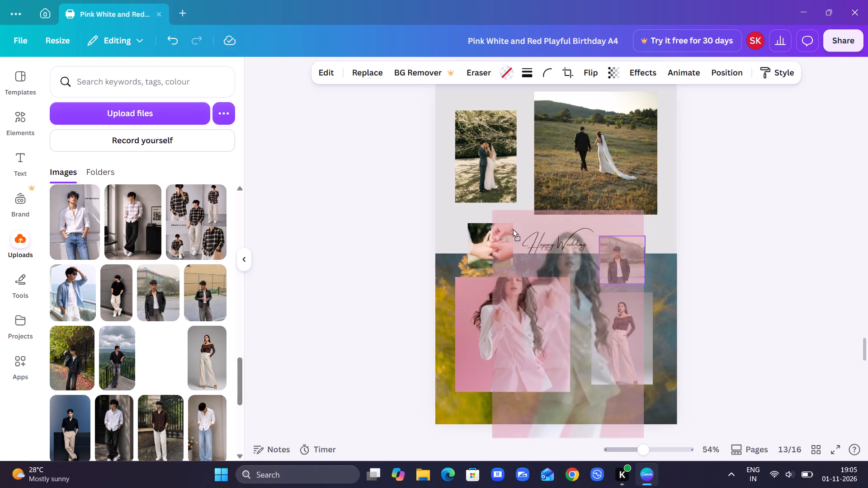
left_click_drag(513, 229, 446, 216)
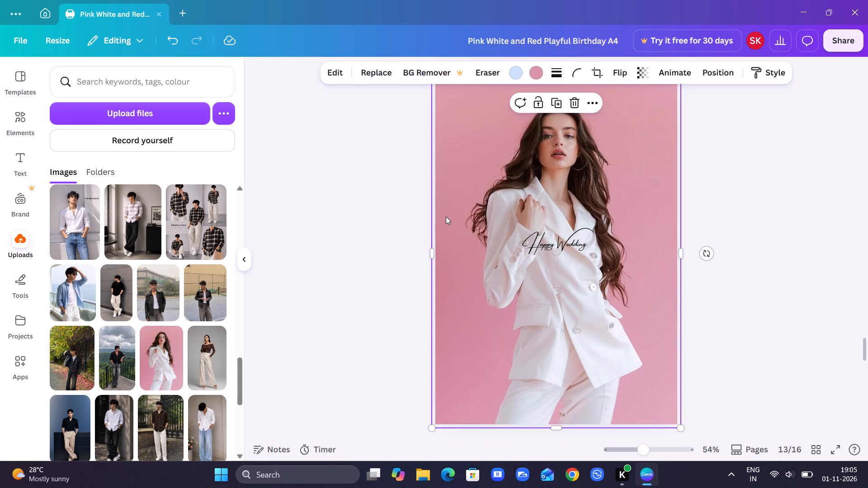
Move the Happy Wedding text to the page's upper right area, beside the woman's head.
left_click_drag(582, 250, 669, 129)
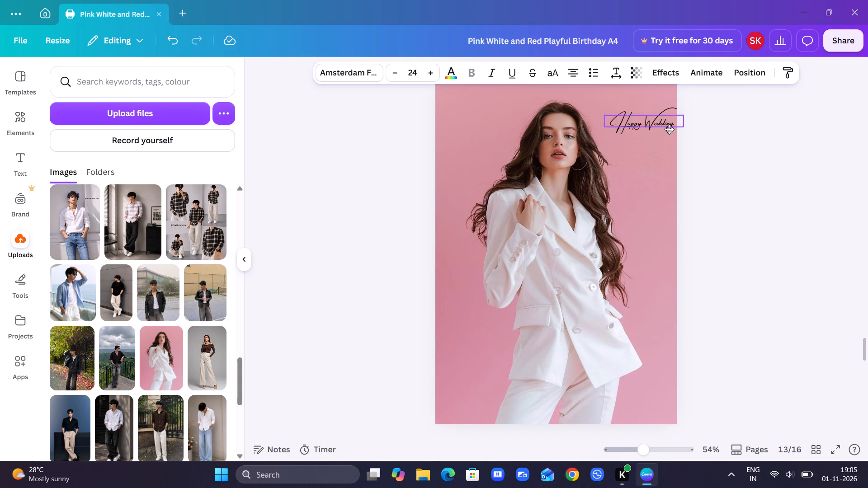
left_click_drag(669, 129, 658, 129)
left_click(658, 129)
left_click(461, 170)
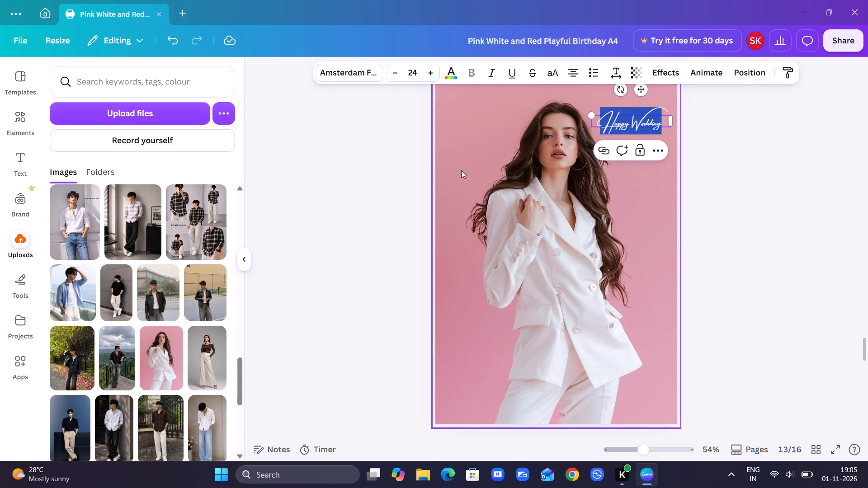
On page 12, enlarge the photo above the Minimalist text toward the page's upper left corner.
scroll(461, 170, "up", 4)
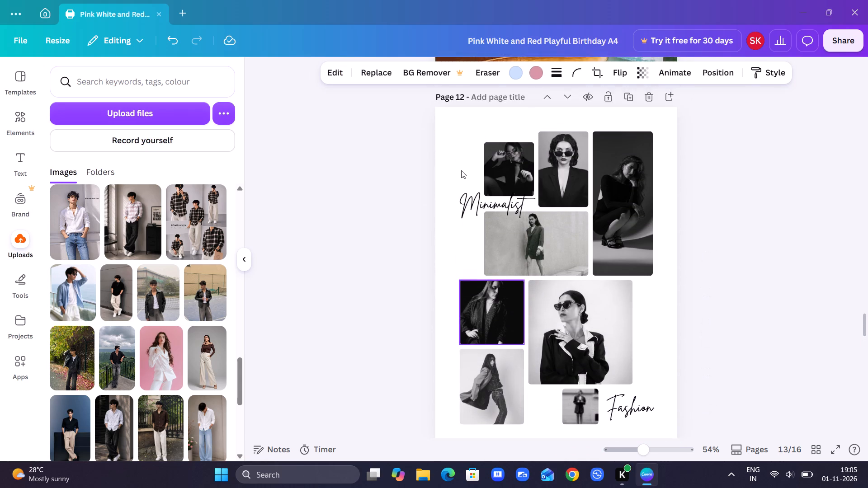
left_click(492, 127)
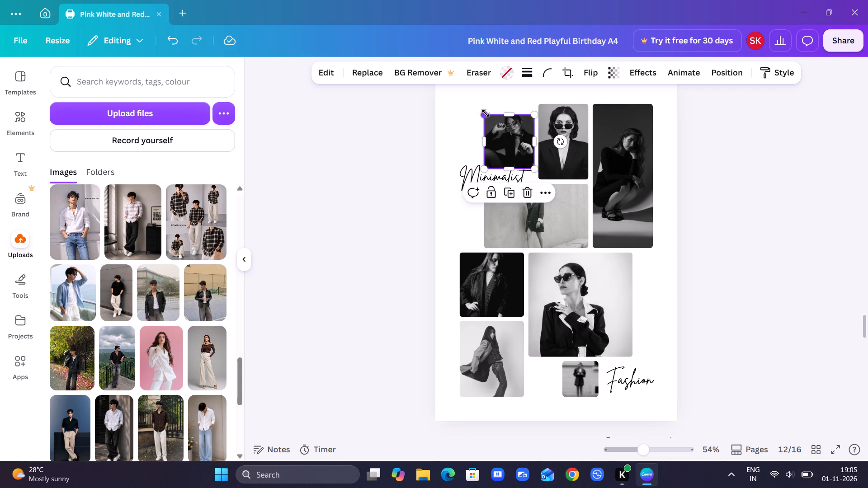
left_click_drag(486, 113, 424, 96)
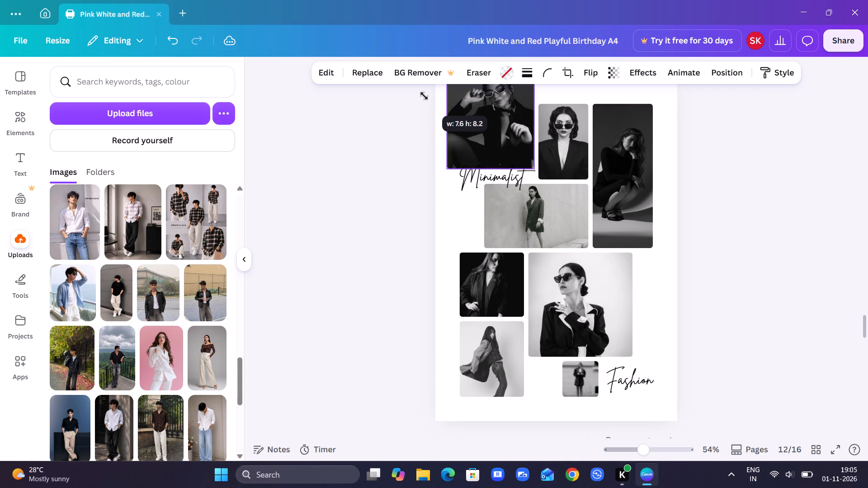
left_click_drag(424, 96, 464, 103)
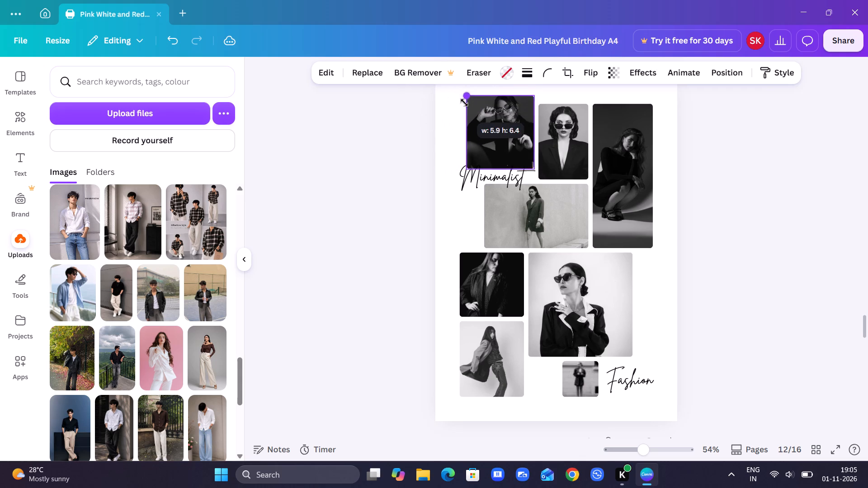
left_click_drag(464, 103, 453, 103)
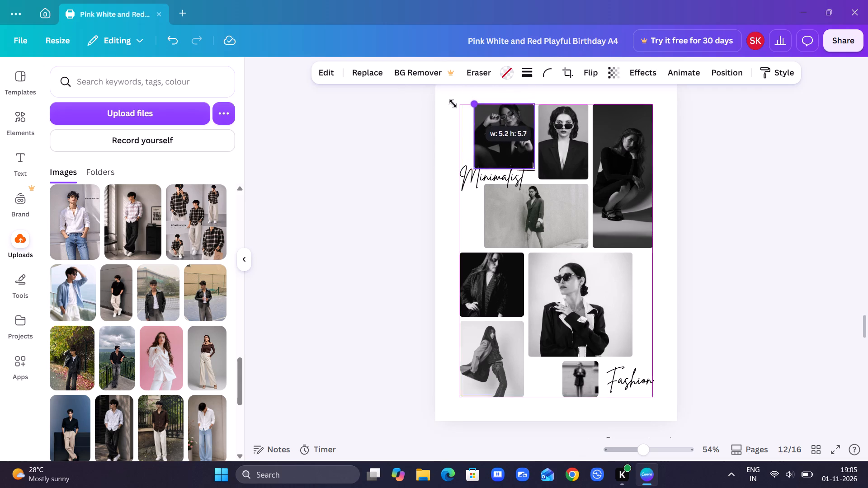
left_click_drag(453, 103, 435, 96)
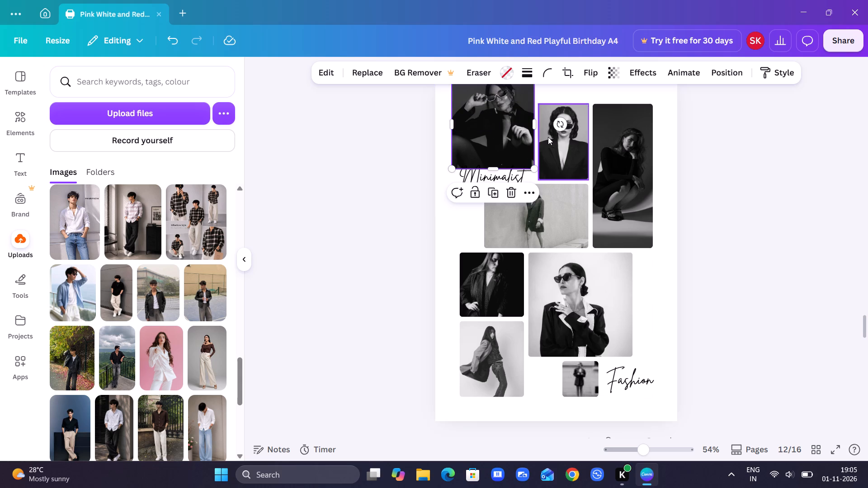
Widen the tall photo of the crouching woman to the page's right edge, about 7.3 wide.
left_click(606, 150)
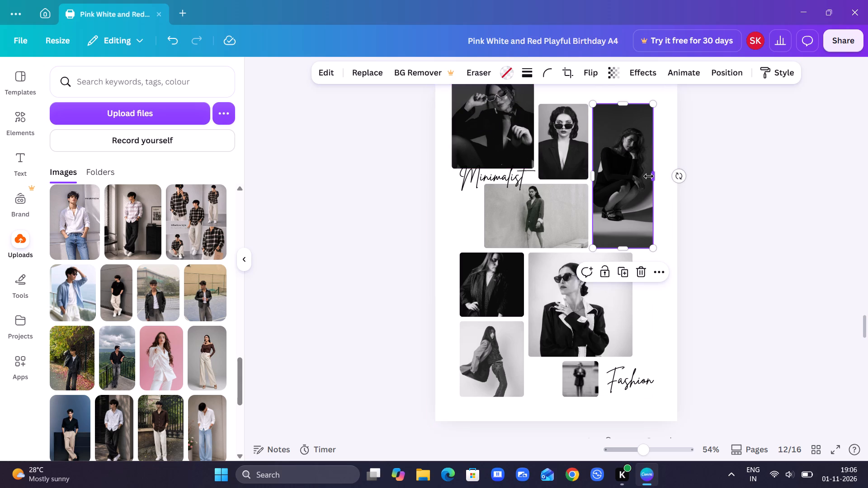
left_click_drag(649, 176, 675, 173)
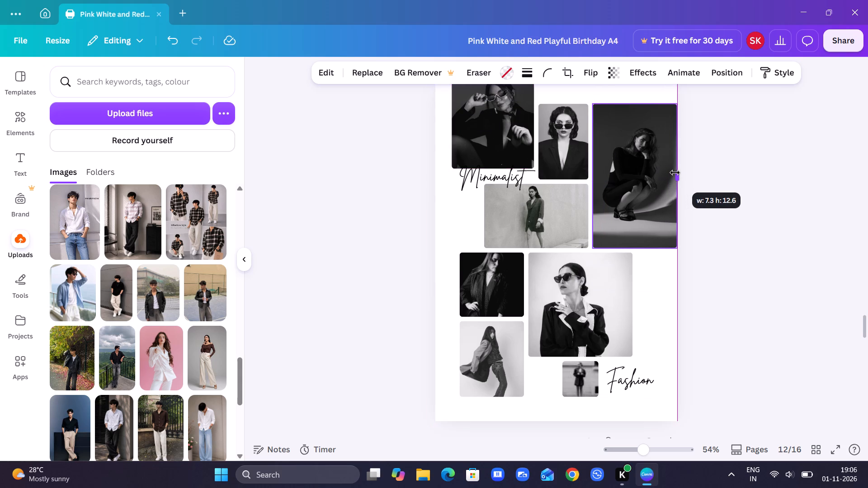
left_click_drag(675, 173, 626, 181)
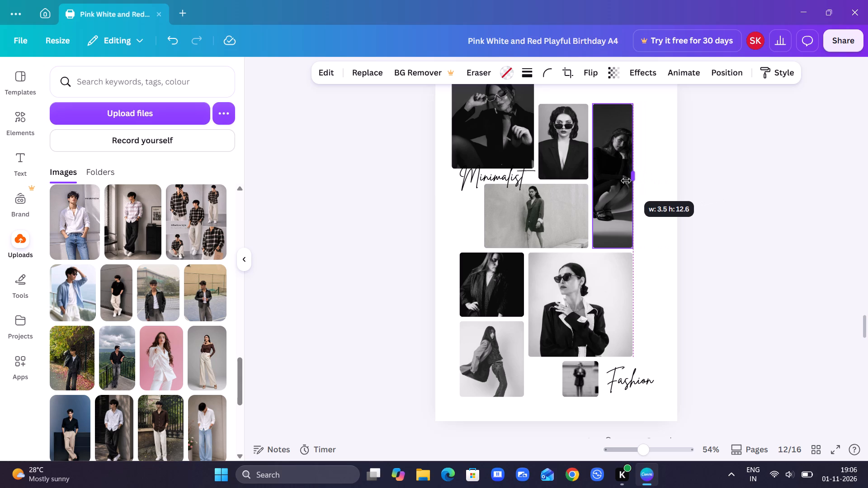
left_click_drag(626, 181, 671, 157)
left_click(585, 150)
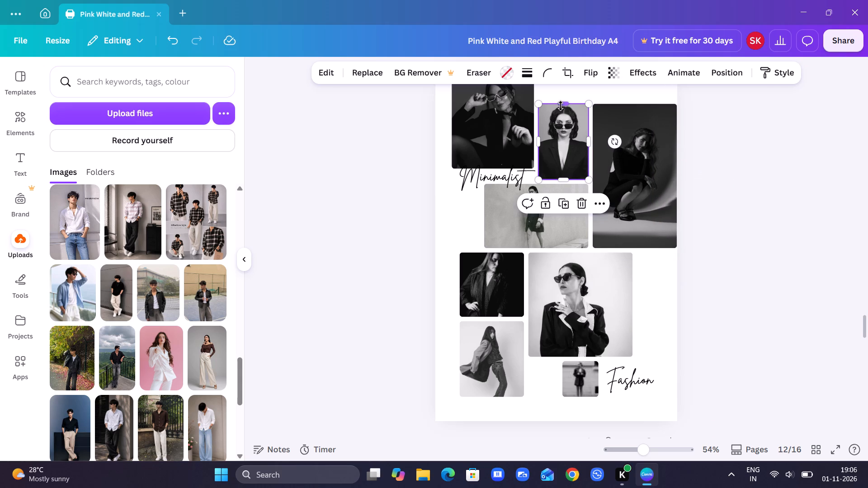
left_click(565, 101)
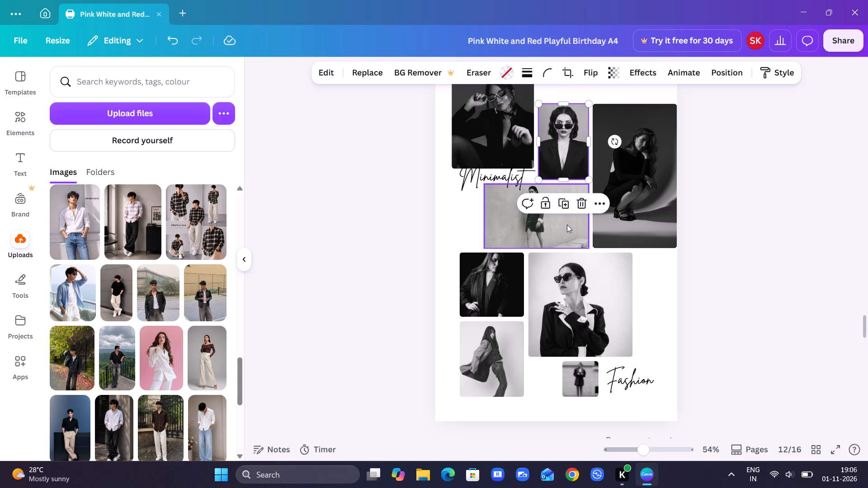
Widen the large photo of the woman in sunglasses above the Fashion text slightly past the page's right edge.
left_click(585, 282)
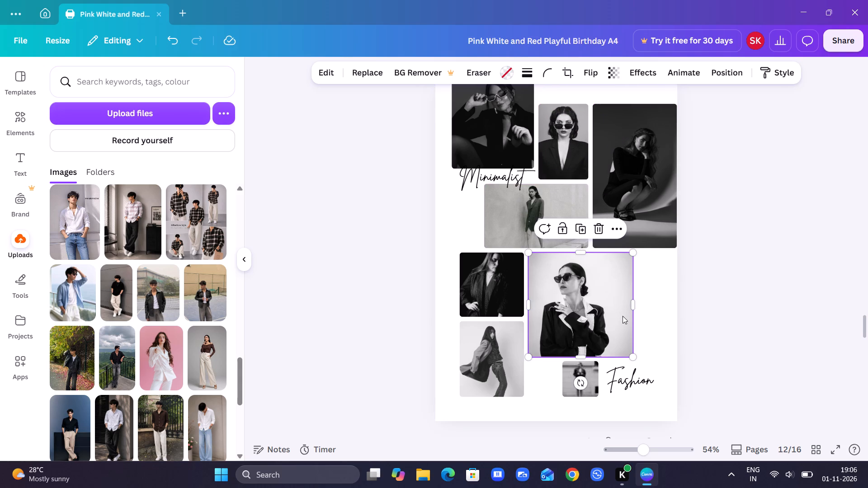
left_click_drag(631, 309, 673, 297)
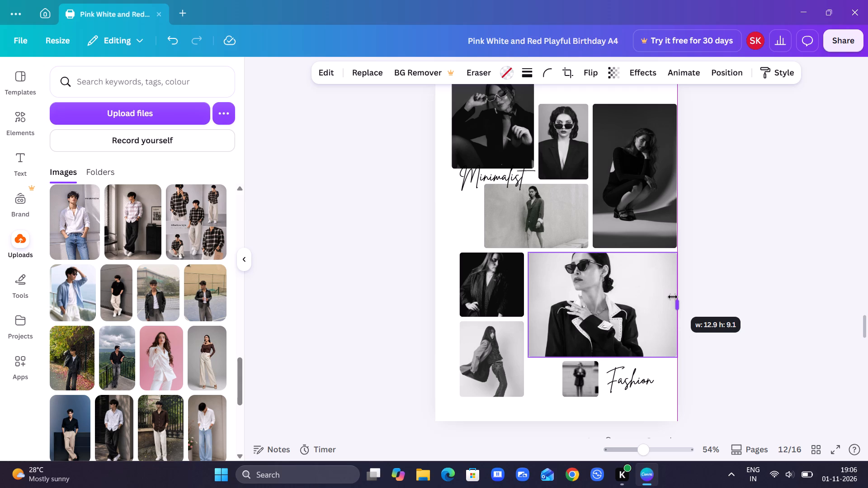
left_click_drag(673, 297, 670, 297)
left_click_drag(670, 297, 646, 301)
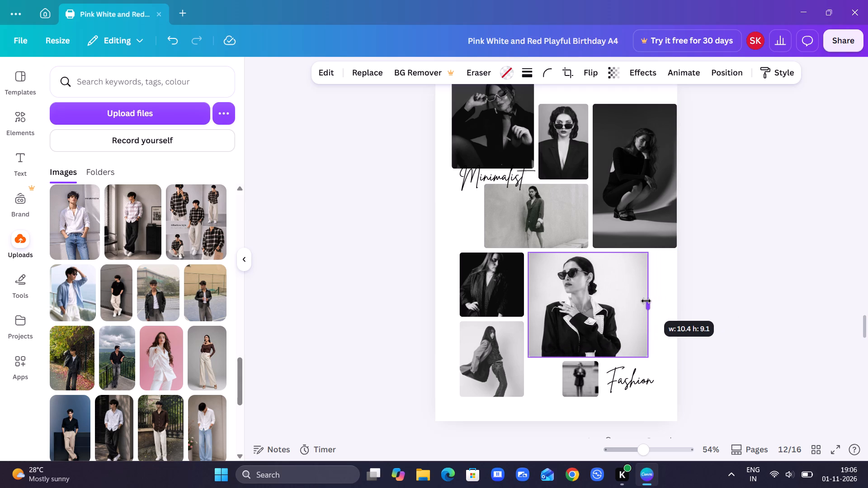
left_click_drag(646, 301, 685, 296)
Shift the picture down inside the large sunglasses photo's crop so the woman's whole head is in frame.
double_click(627, 297)
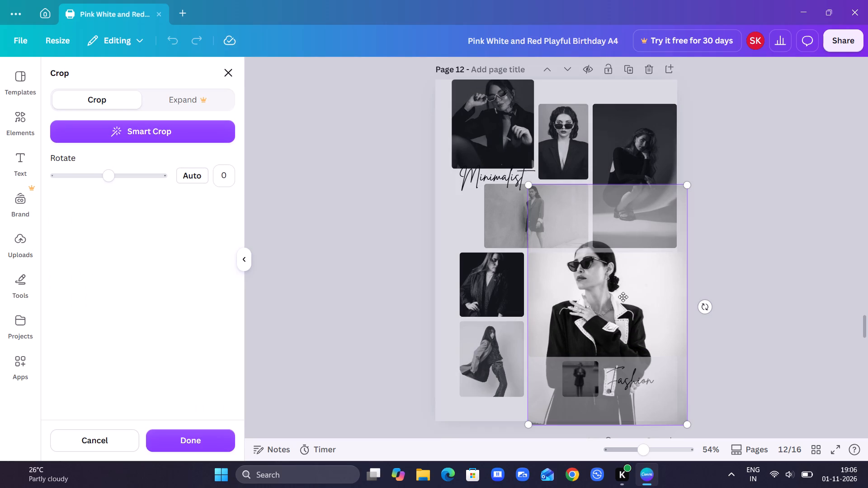
left_click_drag(622, 297, 623, 317)
left_click(392, 316)
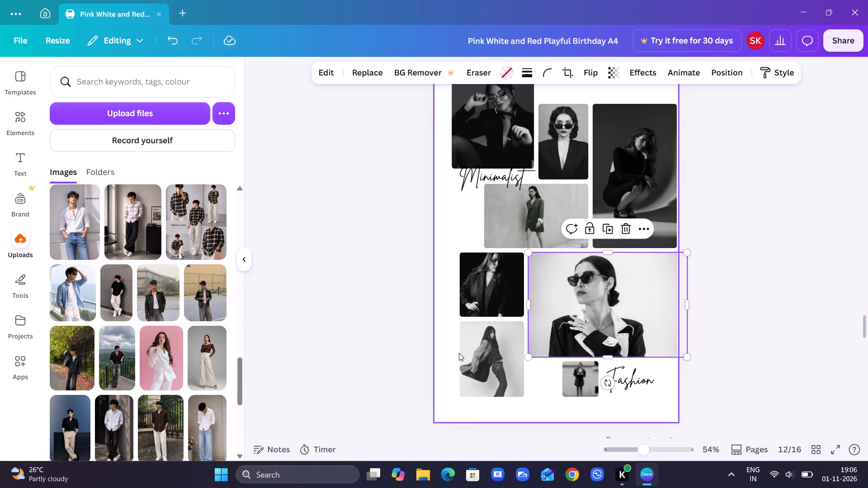
Move the photo of the woman in jacket and jeans down and left, toward the page's lower left corner.
left_click(459, 353)
left_click(468, 360)
left_click_drag(468, 360, 457, 366)
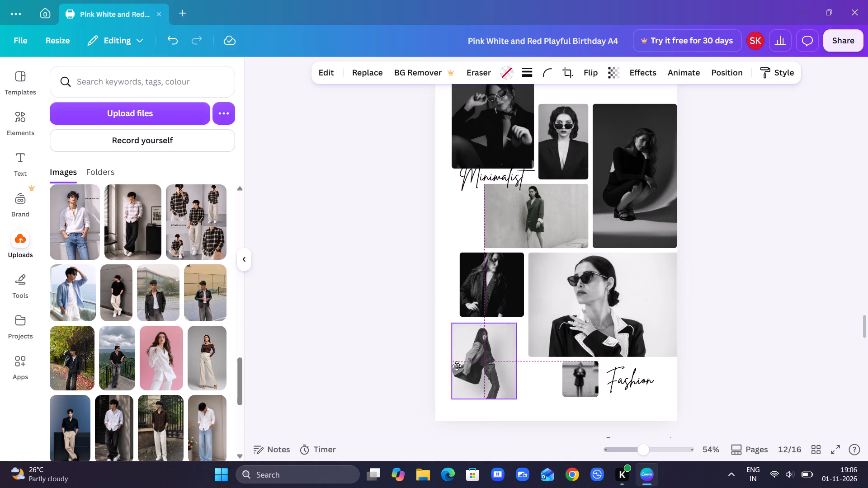
left_click_drag(457, 366, 449, 367)
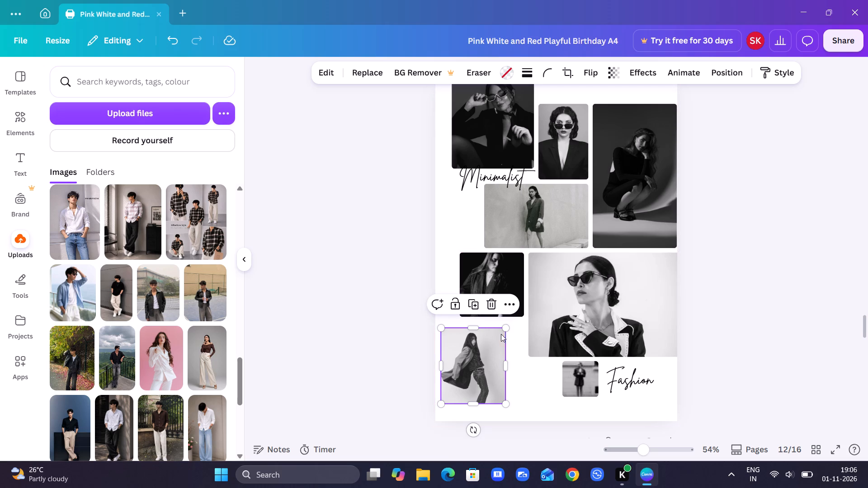
Resize the photo of the woman in jacket and jeans to about 6.1 wide by 7.2 high, just below the striped-blazer photo.
left_click_drag(505, 331, 522, 319)
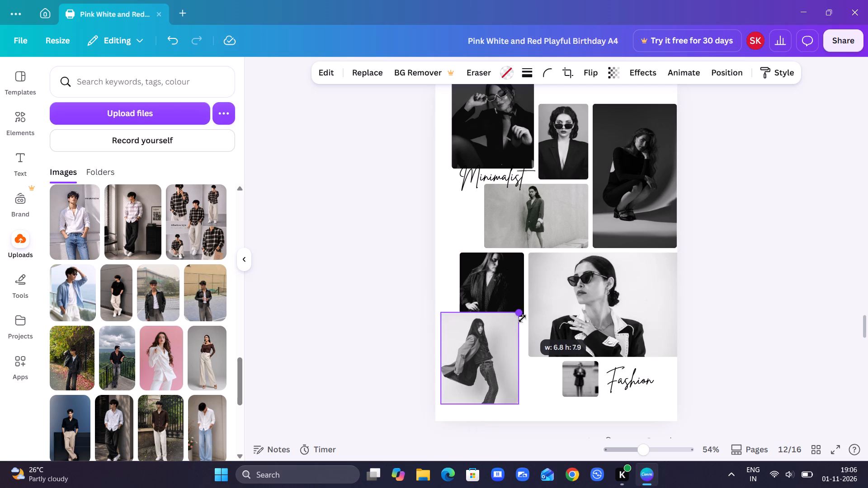
left_click_drag(522, 319, 483, 352)
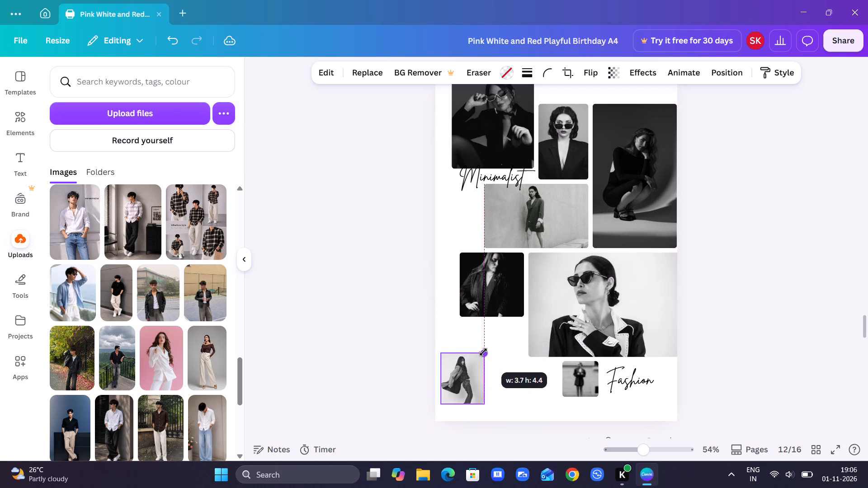
left_click_drag(483, 352, 523, 333)
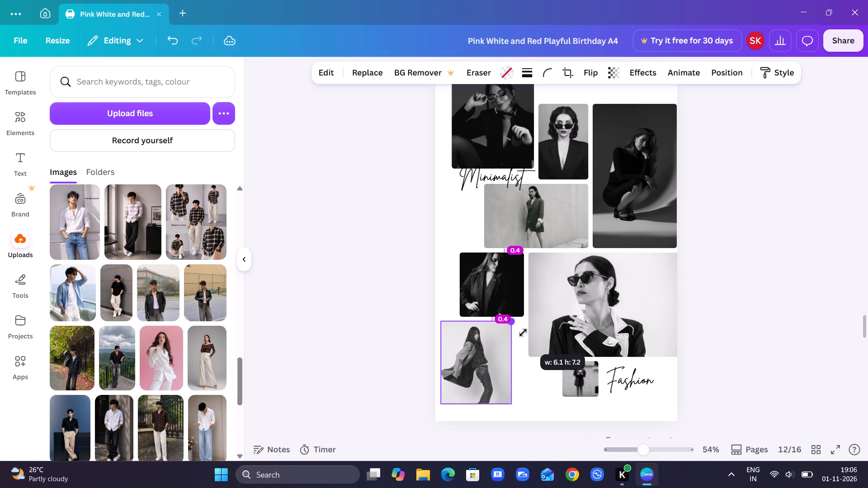
left_click_drag(523, 333, 518, 333)
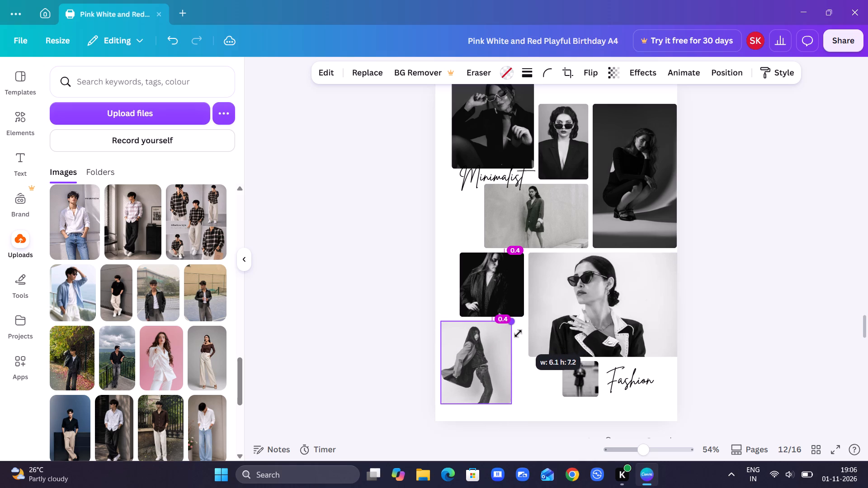
left_click_drag(518, 333, 535, 331)
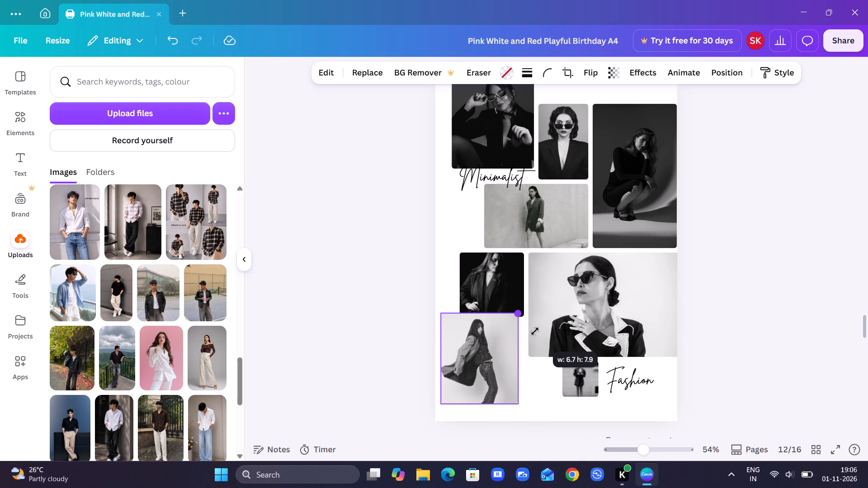
left_click_drag(535, 331, 527, 337)
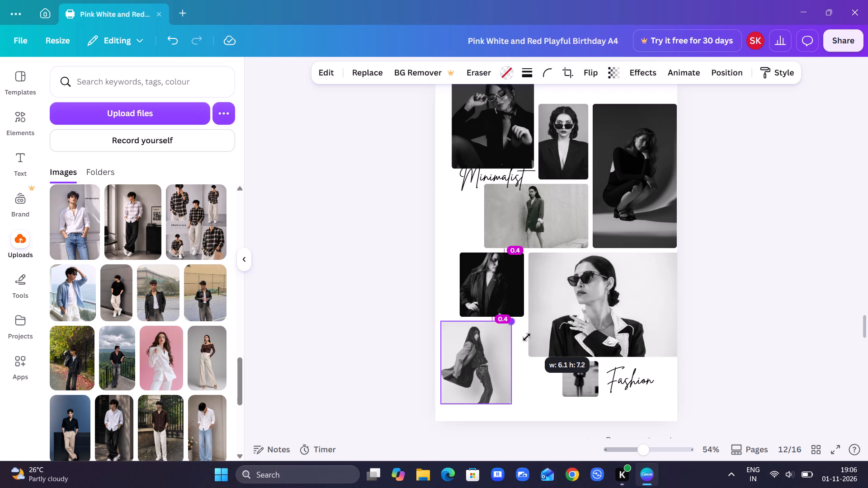
left_click_drag(527, 337, 525, 339)
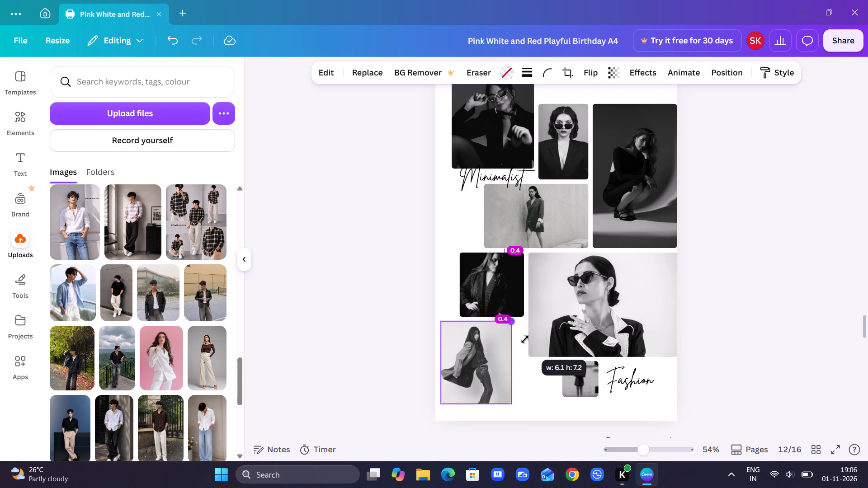
left_click_drag(525, 339, 526, 341)
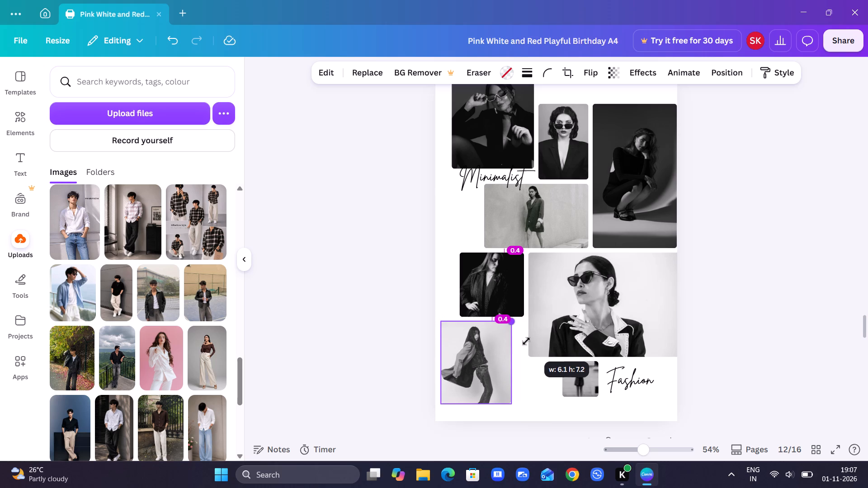
left_click_drag(526, 341, 527, 341)
left_click_drag(527, 341, 508, 349)
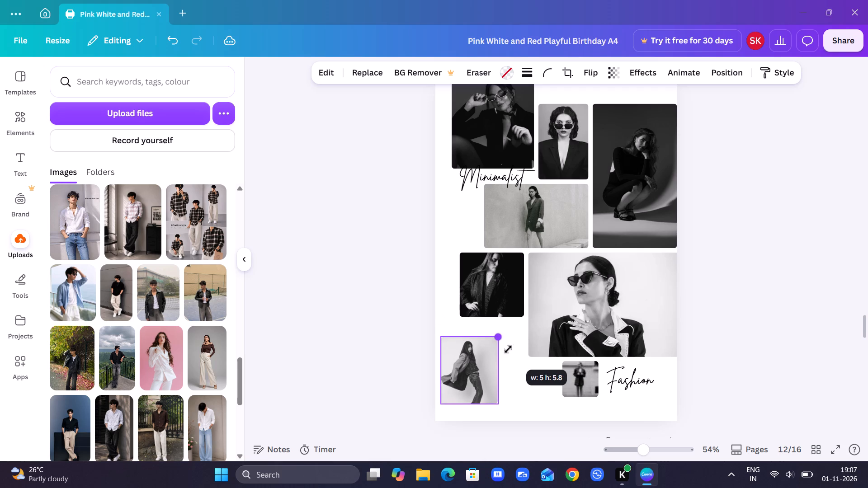
left_click_drag(508, 349, 517, 344)
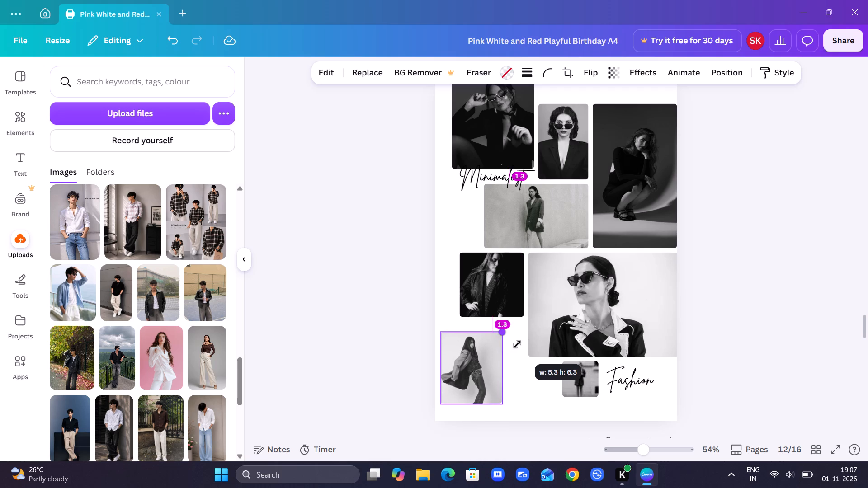
left_click_drag(517, 344, 518, 345)
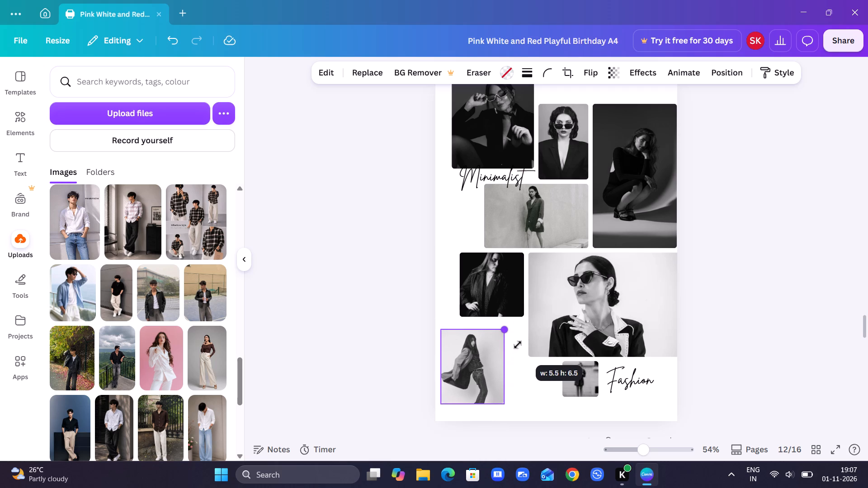
left_click_drag(518, 345, 501, 360)
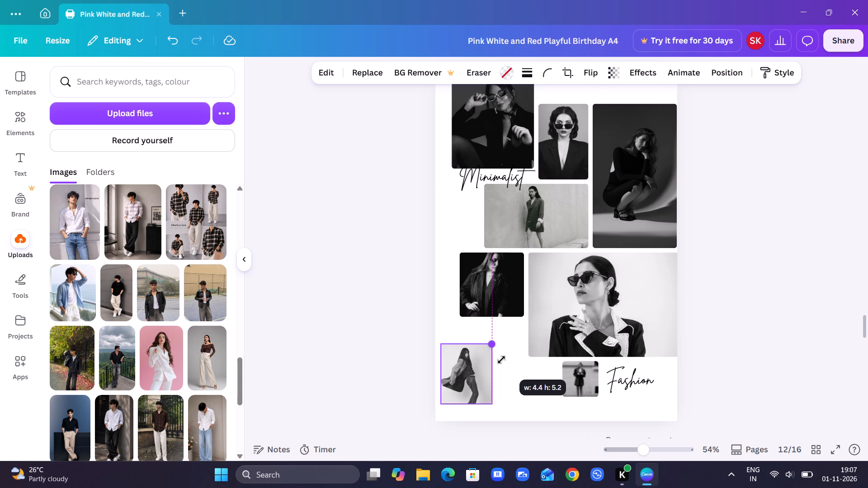
left_click_drag(501, 360, 512, 351)
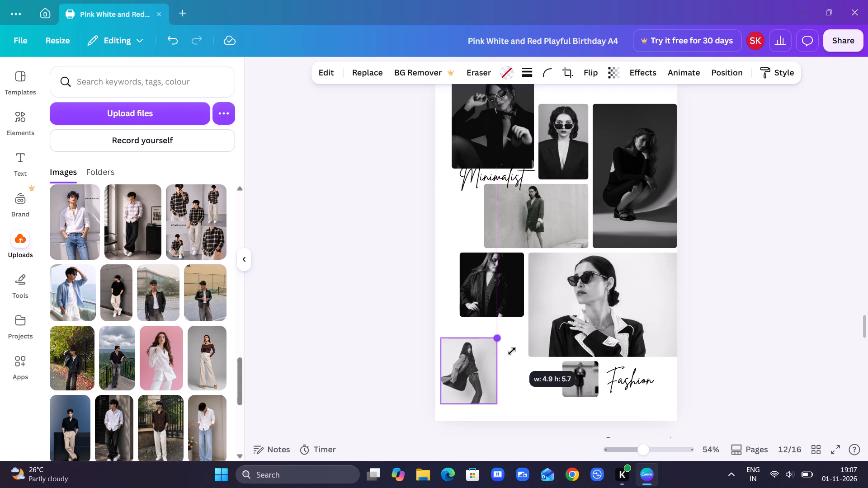
left_click_drag(512, 351, 494, 365)
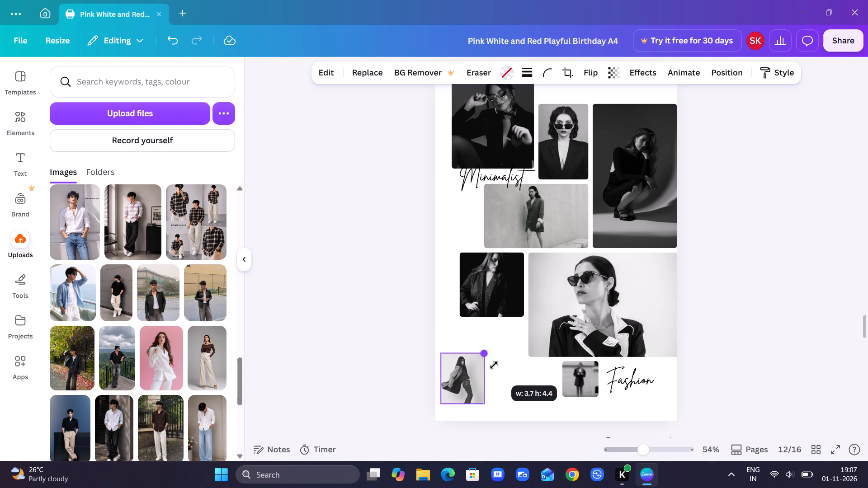
left_click_drag(494, 365, 519, 358)
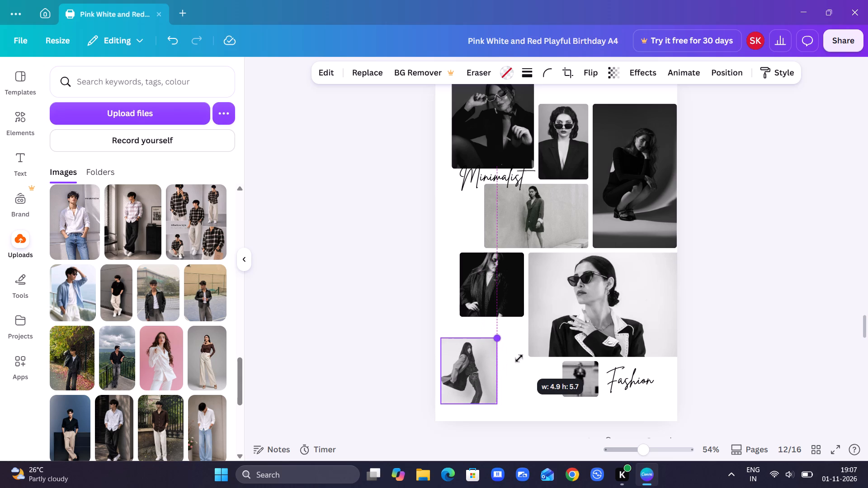
left_click_drag(519, 358, 520, 356)
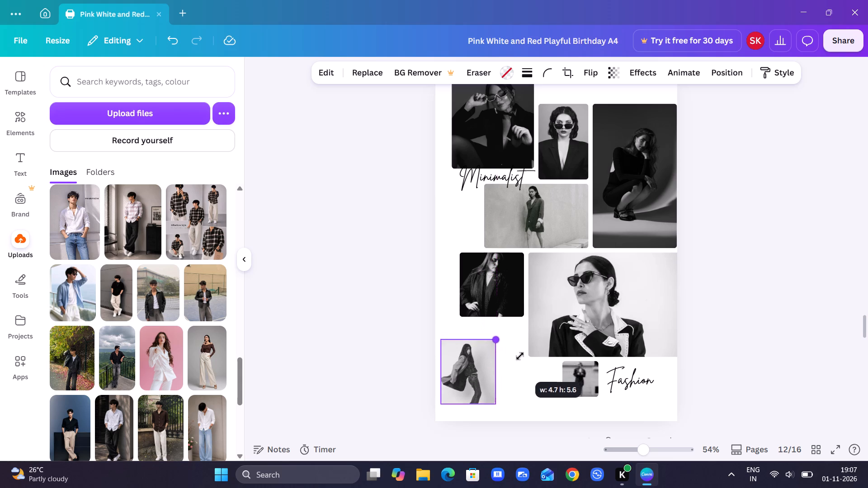
left_click_drag(520, 356, 547, 349)
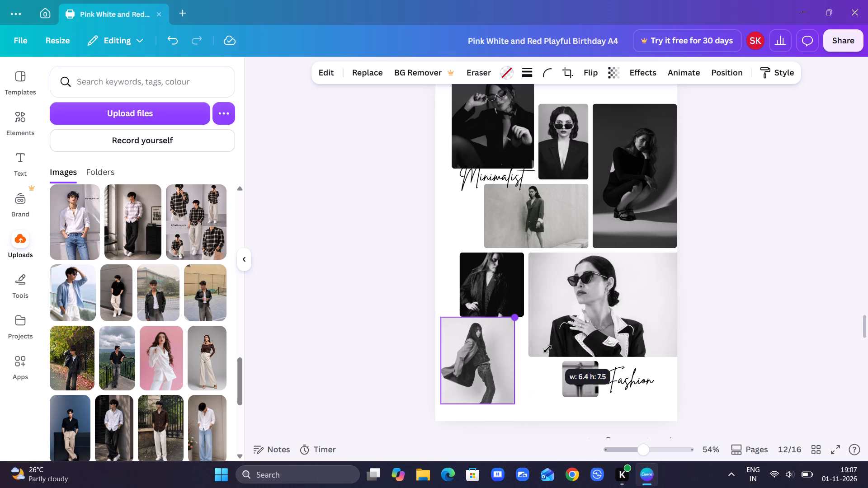
left_click_drag(547, 349, 546, 350)
left_click_drag(546, 350, 546, 353)
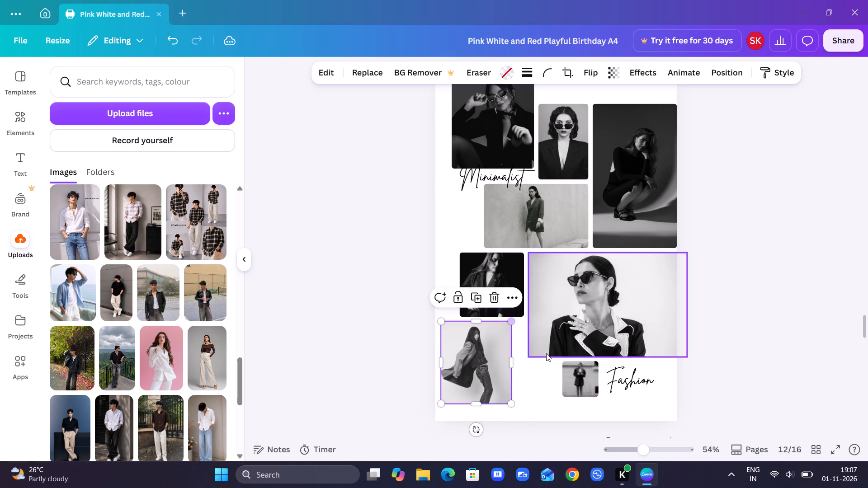
Enlarge the striped-blazer photo up and to the left so it extends past the page's left edge.
left_click(514, 275)
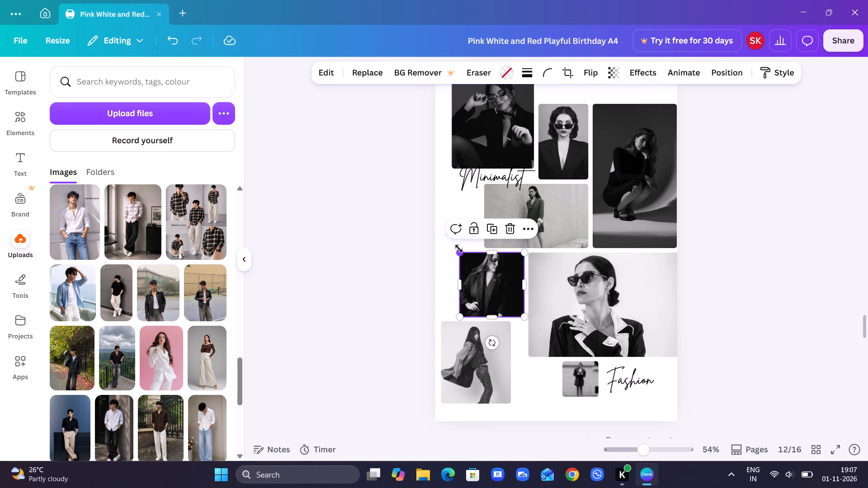
left_click_drag(458, 249, 410, 235)
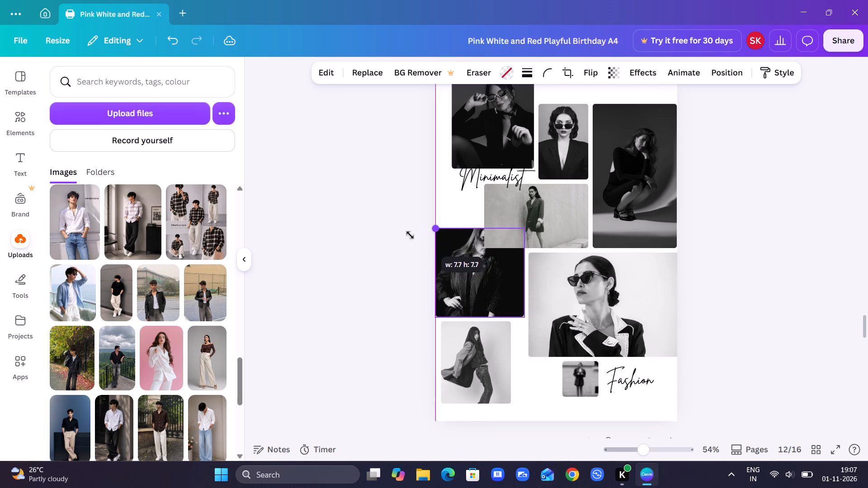
left_click_drag(410, 235, 344, 229)
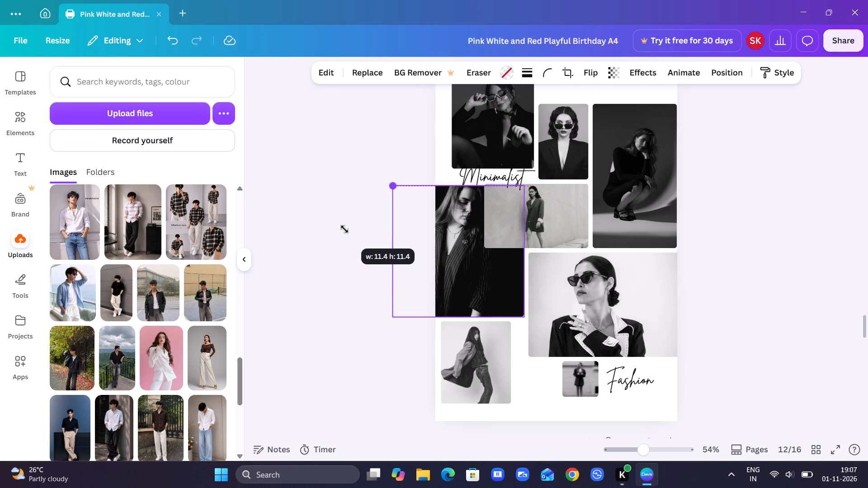
left_click_drag(344, 229, 355, 235)
Move the small photo beside the Fashion text down and left, and enlarge it to about 4.8 by 4.8.
left_click_drag(575, 389, 550, 409)
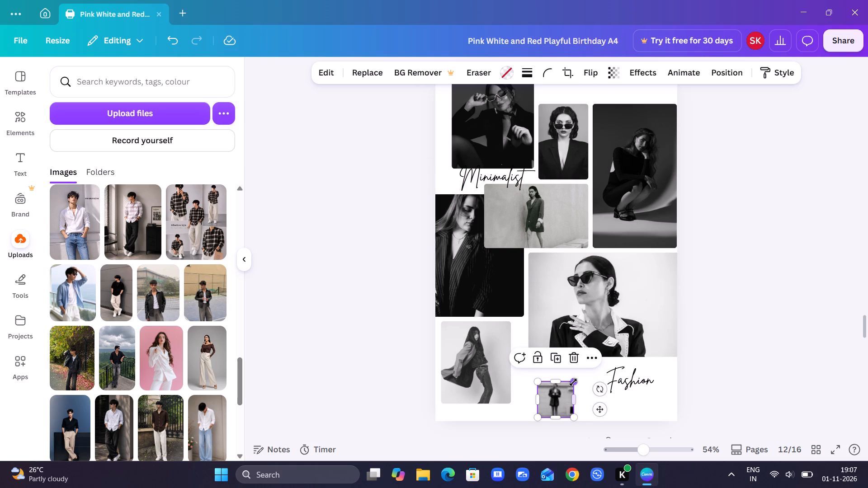
left_click_drag(573, 382, 595, 367)
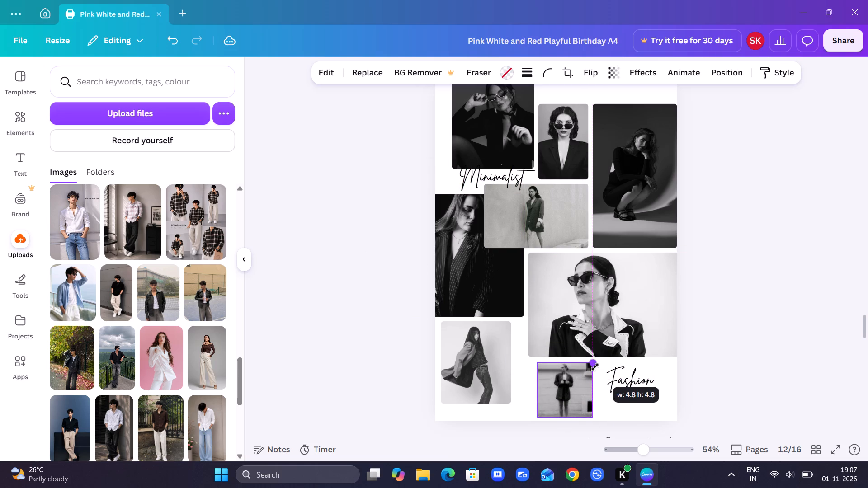
left_click_drag(595, 367, 585, 369)
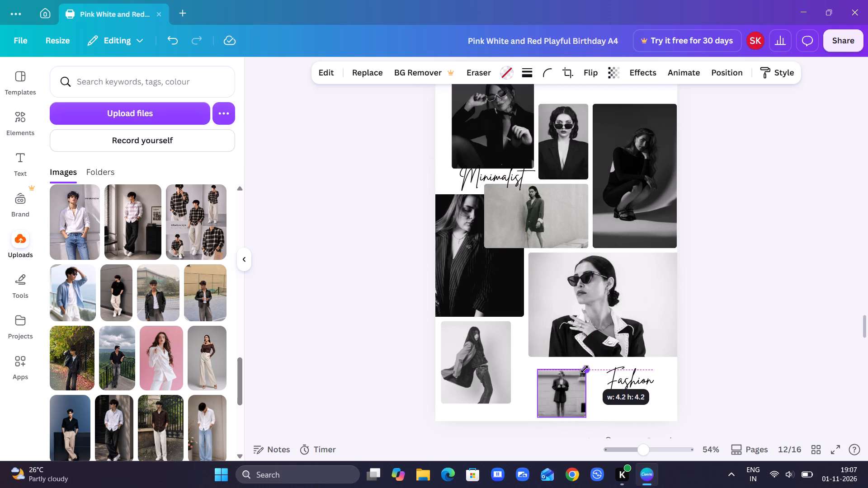
left_click_drag(585, 369, 590, 365)
Shift the wide photo of the woman standing against the wall slightly right and up, below the sunglasses portrait.
left_click_drag(533, 223, 495, 197)
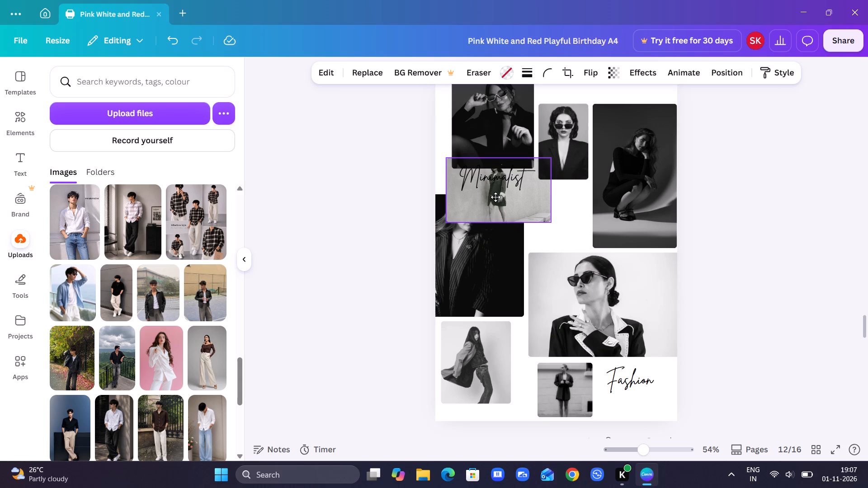
left_click_drag(495, 197, 538, 213)
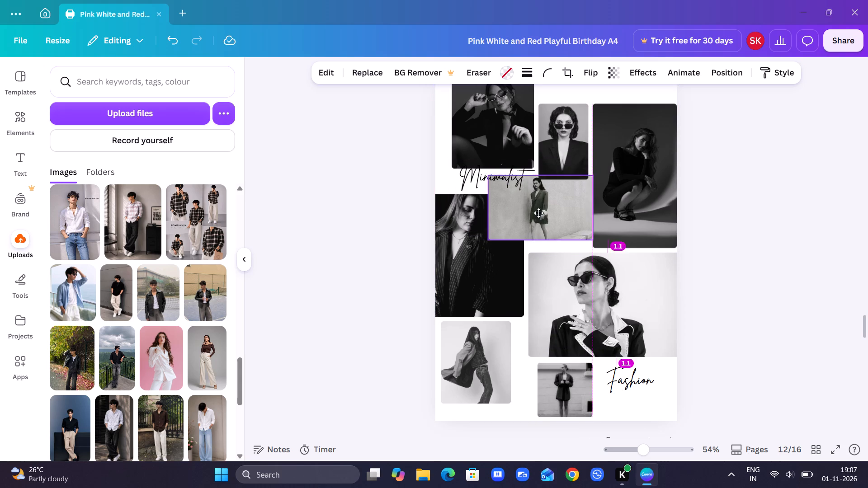
left_click_drag(538, 213, 538, 219)
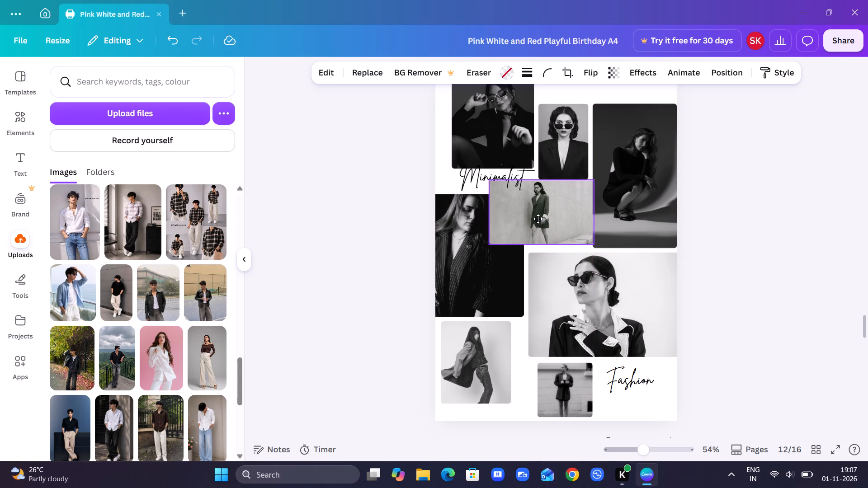
left_click_drag(538, 219, 545, 218)
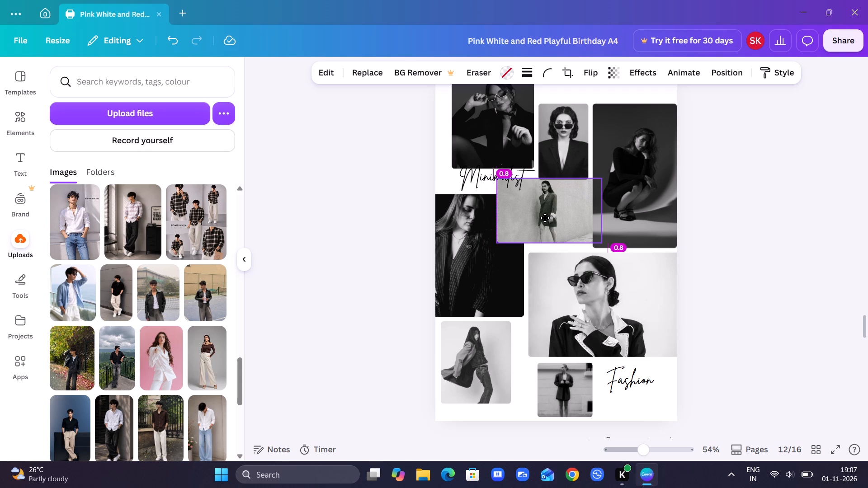
left_click_drag(545, 218, 556, 216)
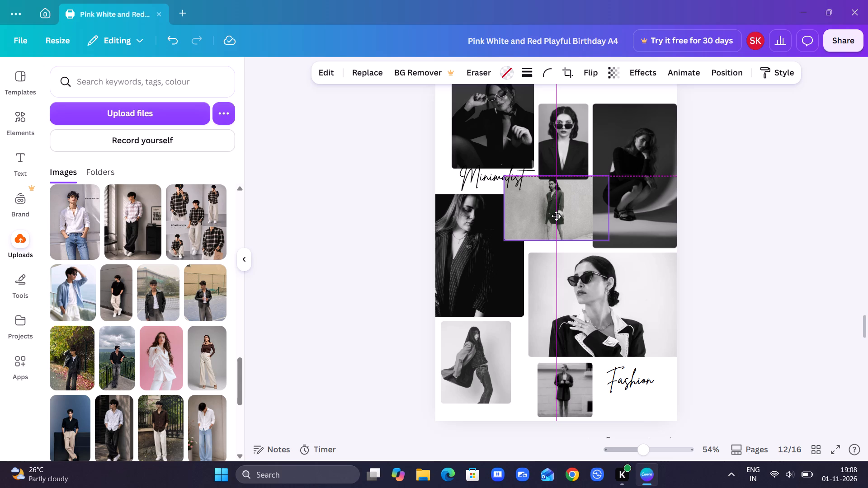
left_click_drag(556, 216, 546, 218)
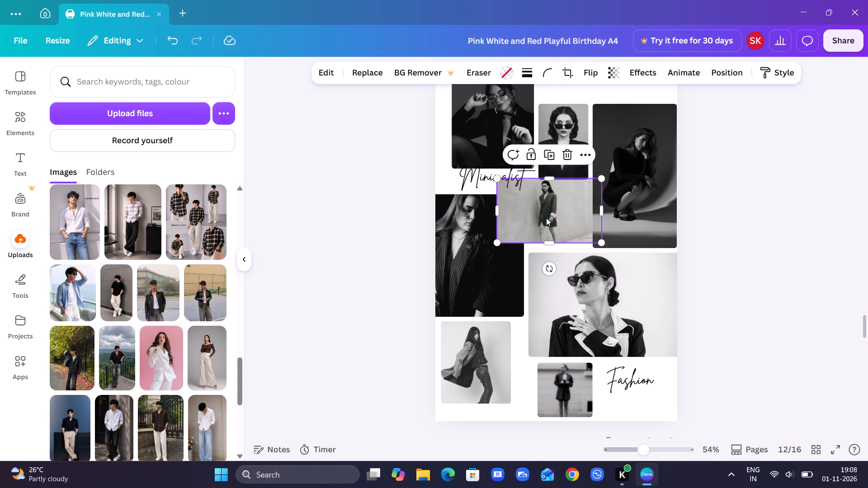
Move the tall photo of the crouching woman up and right, slightly past the page's right edge.
left_click_drag(669, 139, 679, 103)
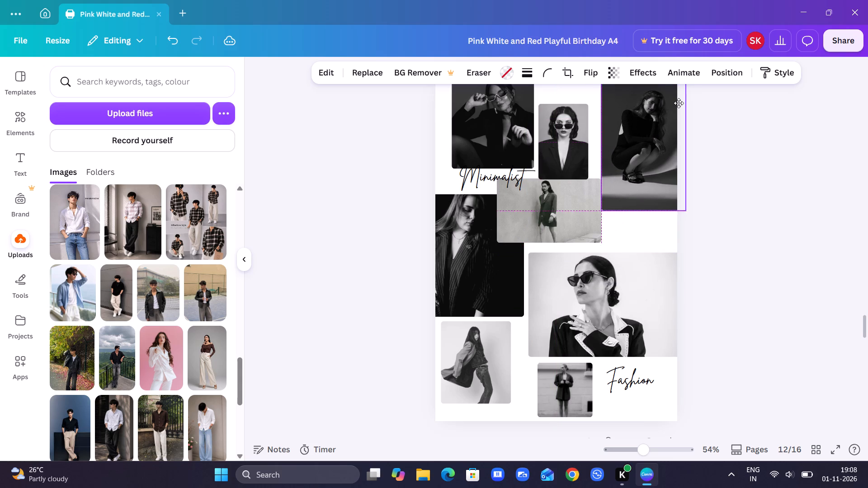
left_click_drag(679, 103, 679, 108)
left_click(449, 126)
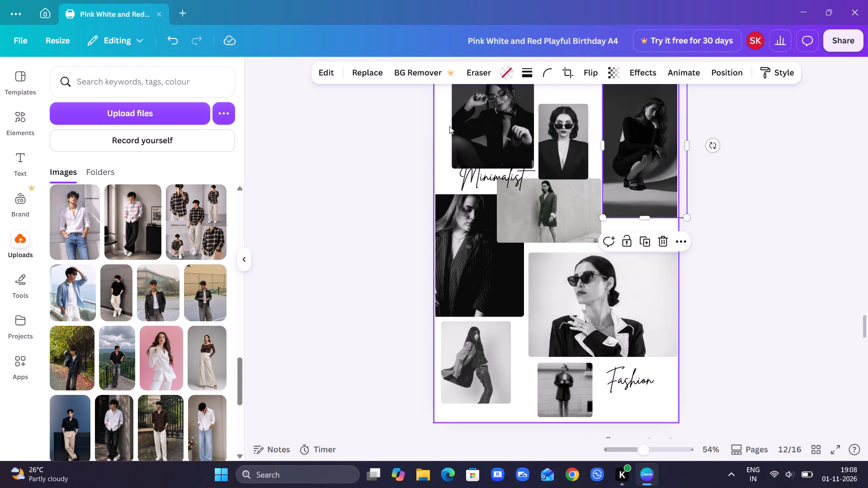
Replace the picture in the frame above the Minimalist text with the uploaded photo of the man in black T-shirt and beige trousers.
left_click_drag(111, 287, 473, 152)
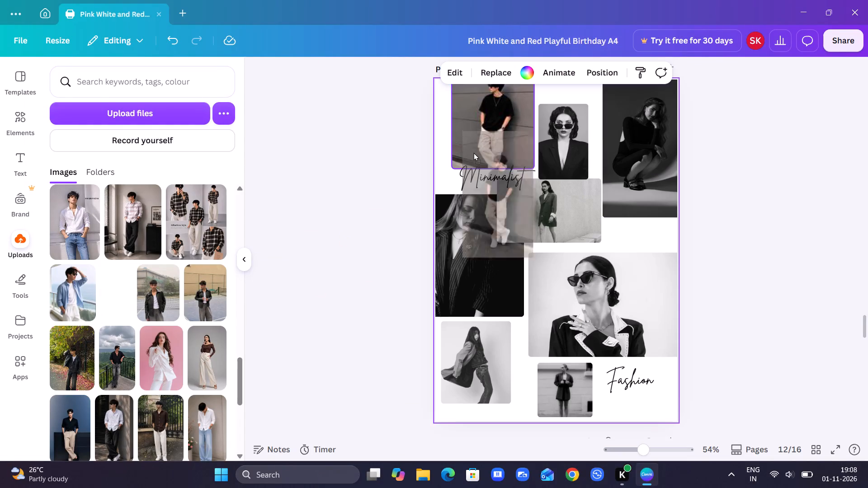
Replace the dark pinstripe-suit portrait below the Minimalist text with the uploaded photo of the man in a black leather jacket.
left_click_drag(473, 152, 473, 151)
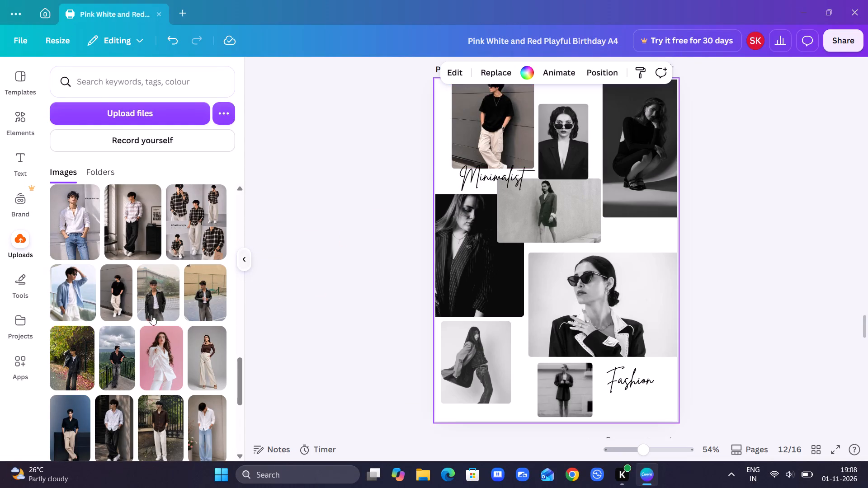
left_click_drag(143, 300, 436, 280)
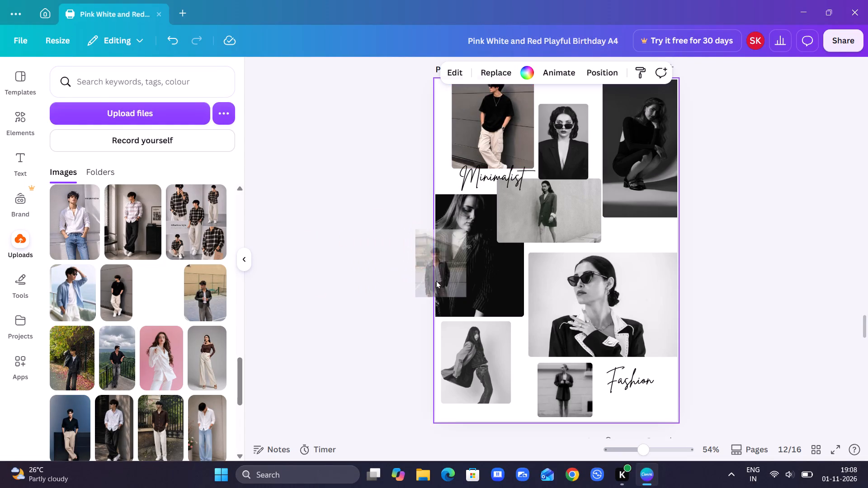
left_click_drag(436, 280, 455, 272)
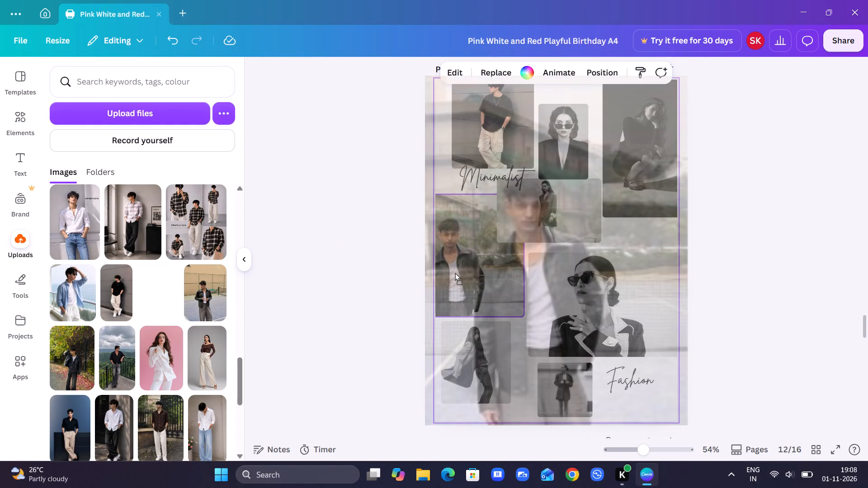
left_click_drag(455, 272, 457, 271)
Replace the page's lower-left photo with the woman in brown top and cream trousers, and the large sunglasses portrait with the man in white shirt and jeans.
left_click_drag(212, 349, 486, 348)
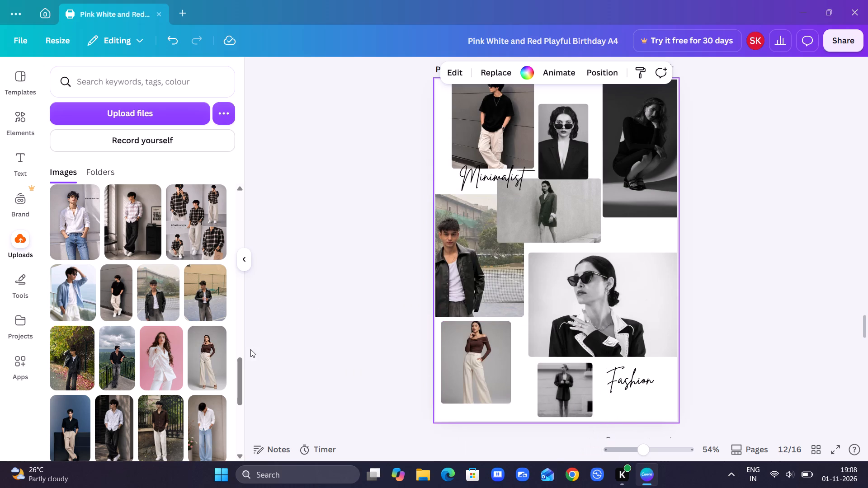
left_click_drag(203, 424, 565, 282)
Replace the wide photo of the woman against the wall with the uploaded photo of the woman in white on pink.
left_click_drag(156, 355, 479, 250)
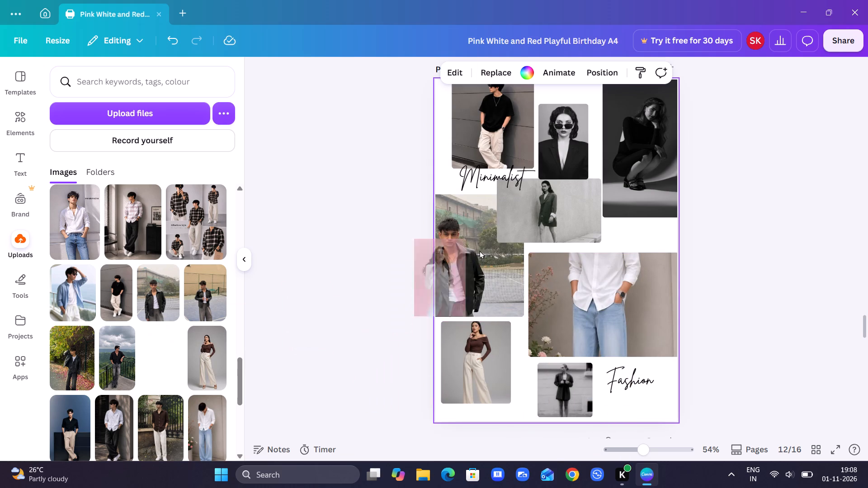
left_click_drag(479, 250, 523, 234)
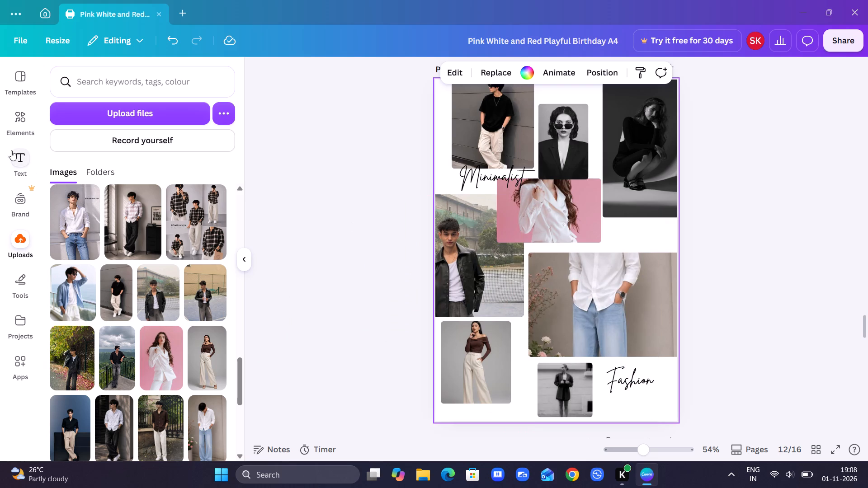
Add a default heading text box directly beneath the Minimalist text on page 12.
left_click(11, 150)
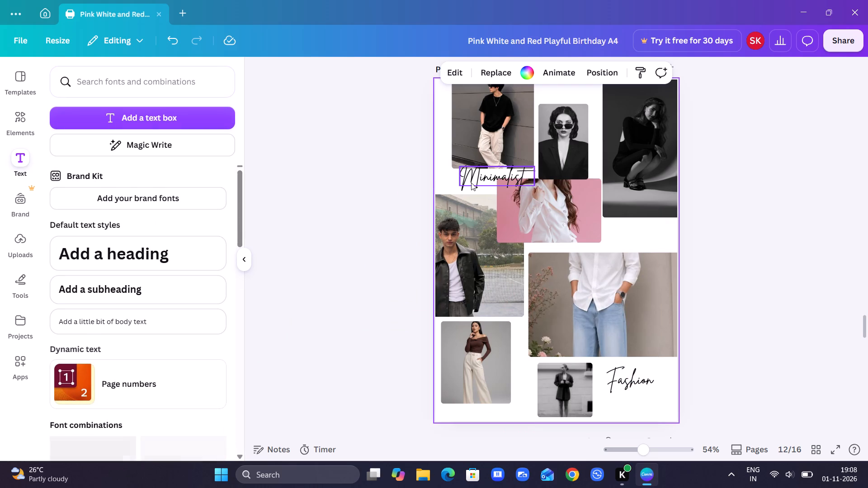
left_click(471, 183)
left_click(201, 250)
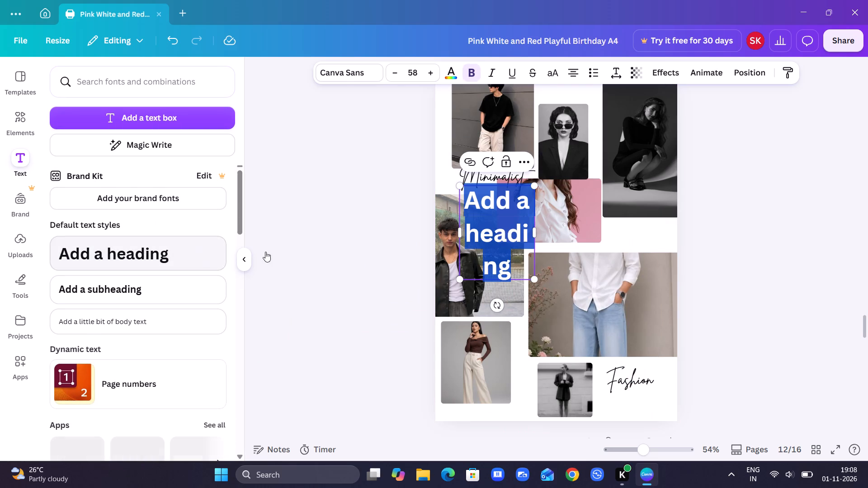
left_click_drag(464, 230, 514, 213)
left_click_drag(514, 213, 472, 253)
left_click(405, 255)
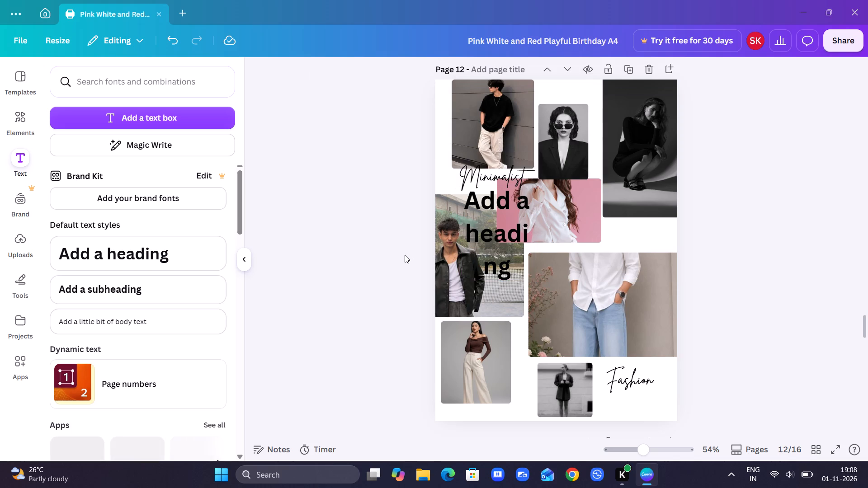
On page 11, slightly enlarge the close-up portrait of the red-haired woman down and to the left.
scroll(405, 255, "up", 5)
scroll(405, 255, "down", 1)
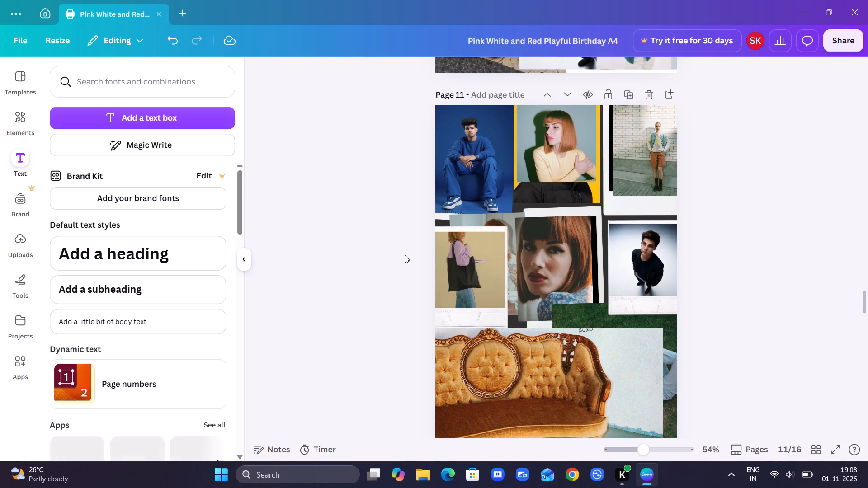
scroll(405, 255, "down", 1)
left_click(539, 262)
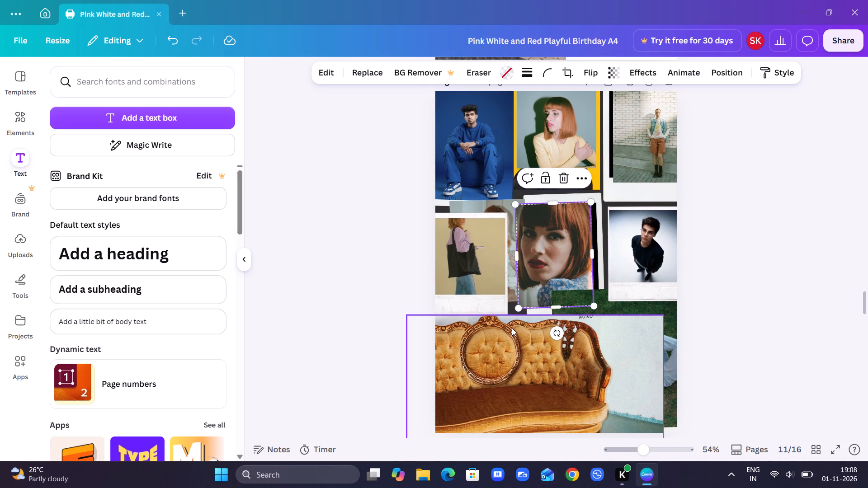
left_click_drag(520, 311, 459, 358)
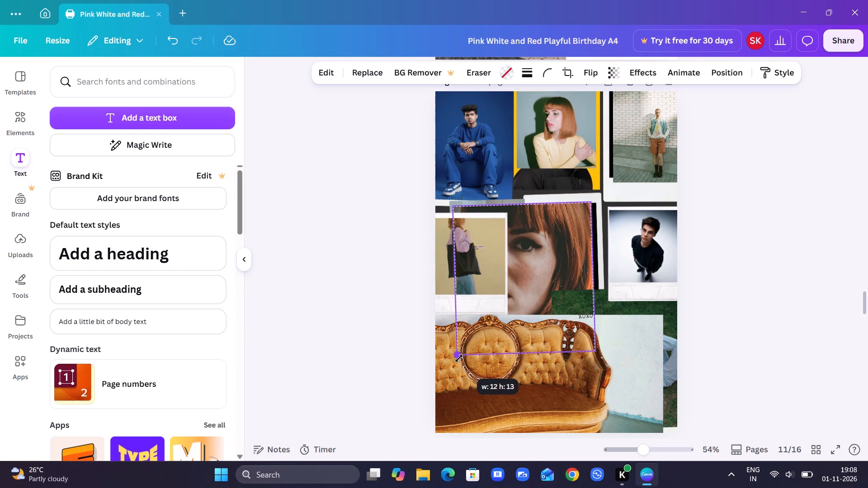
left_click_drag(459, 358, 453, 363)
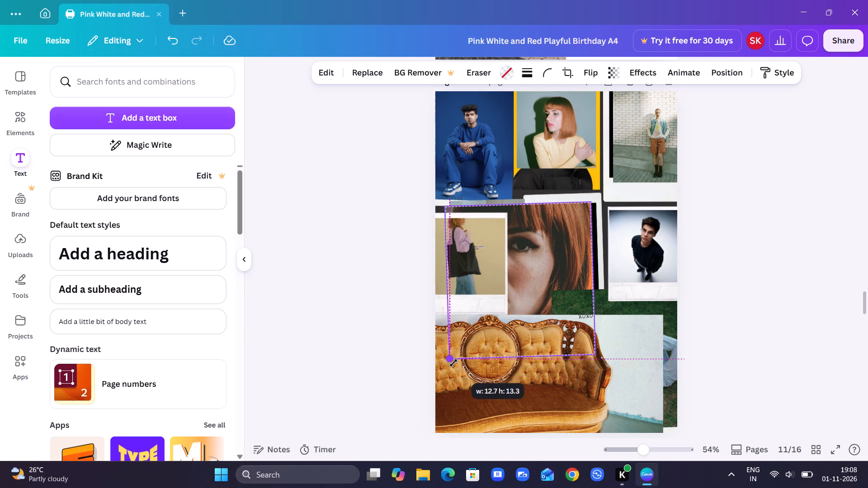
left_click_drag(453, 363, 434, 379)
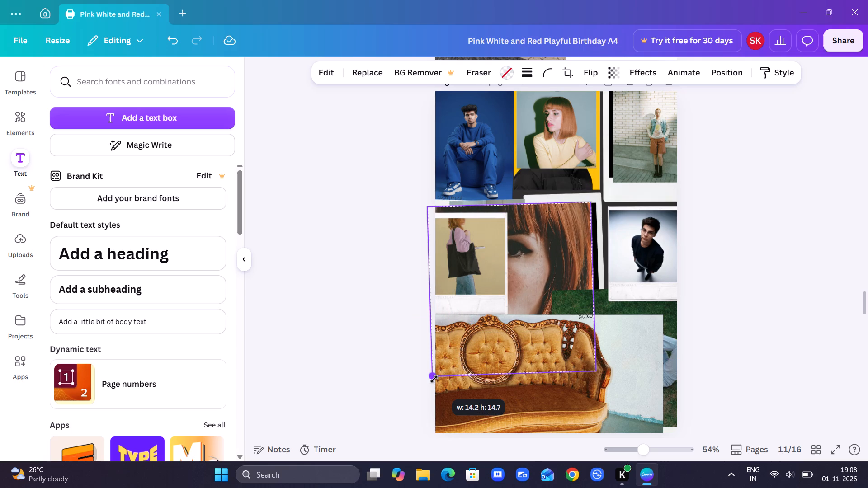
left_click_drag(434, 379, 424, 390)
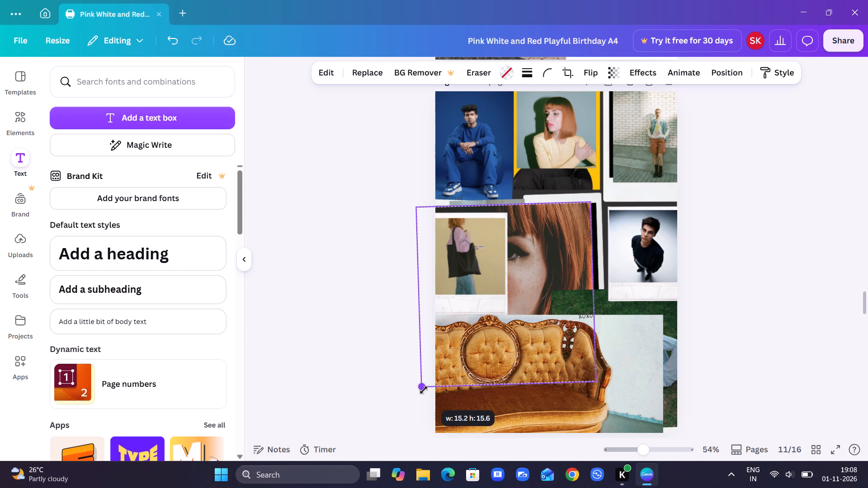
left_click_drag(424, 390, 436, 387)
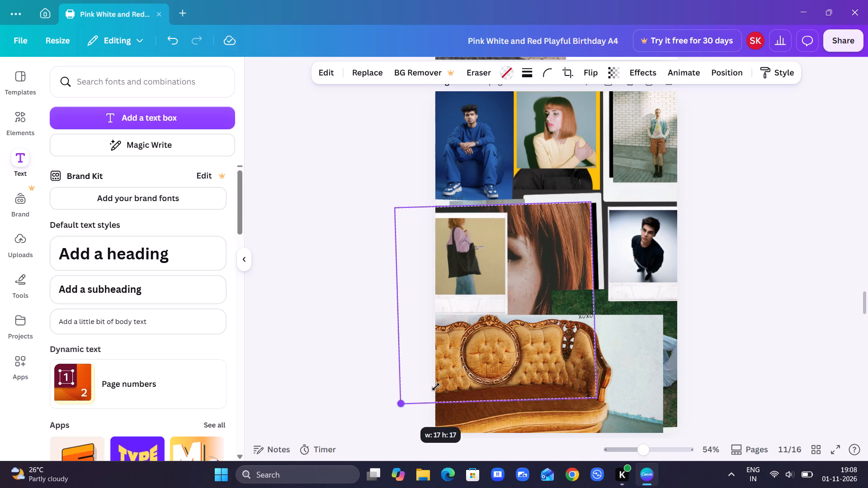
left_click_drag(436, 387, 357, 452)
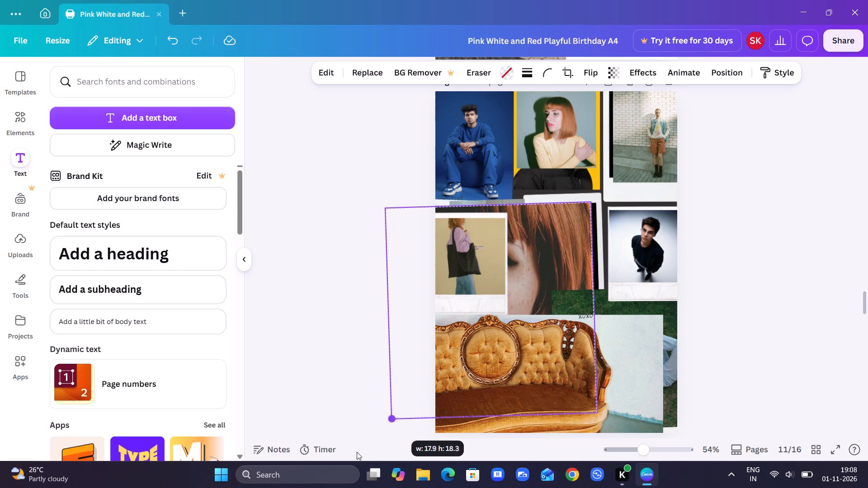
left_click_drag(357, 452, 500, 321)
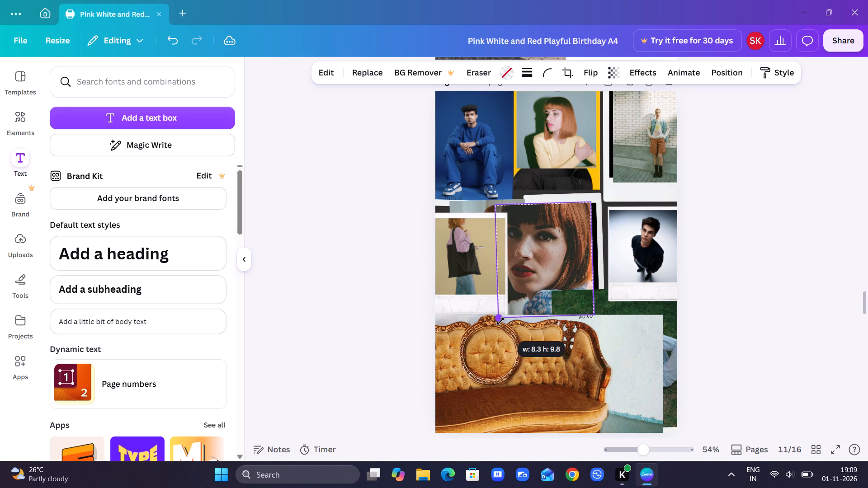
left_click_drag(500, 321, 510, 319)
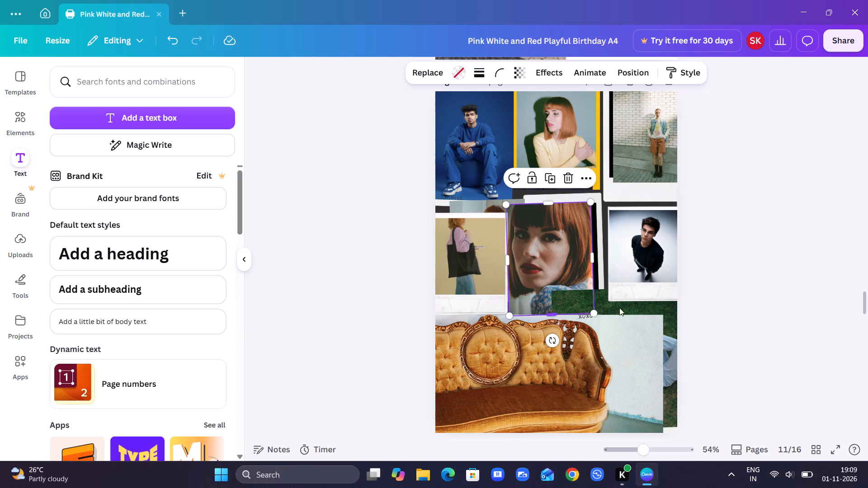
Enlarge the sofa photo at the bottom of page 11 so it spans to the page's right edge.
left_click(640, 328)
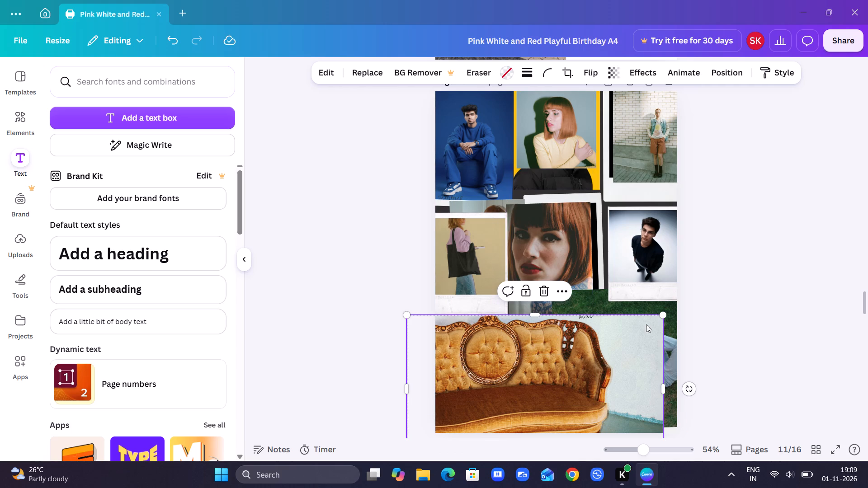
left_click_drag(661, 316, 726, 289)
left_click_drag(726, 289, 701, 300)
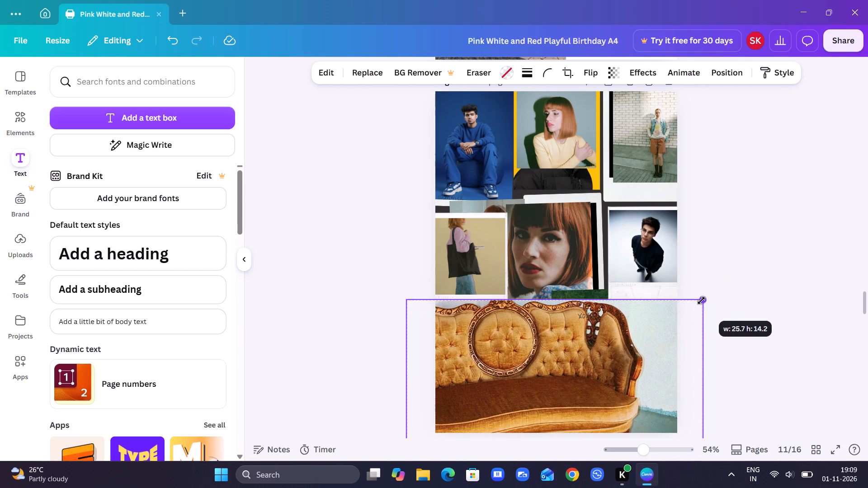
left_click_drag(701, 300, 676, 310)
Widen the photo of the man in the black sweater slightly to the left, beside the red-haired woman's close-up.
left_click(638, 239)
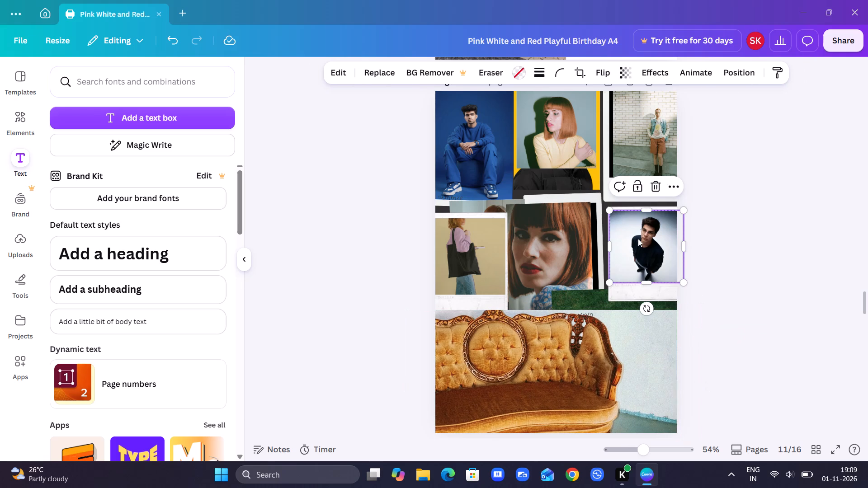
left_click_drag(609, 279, 614, 268)
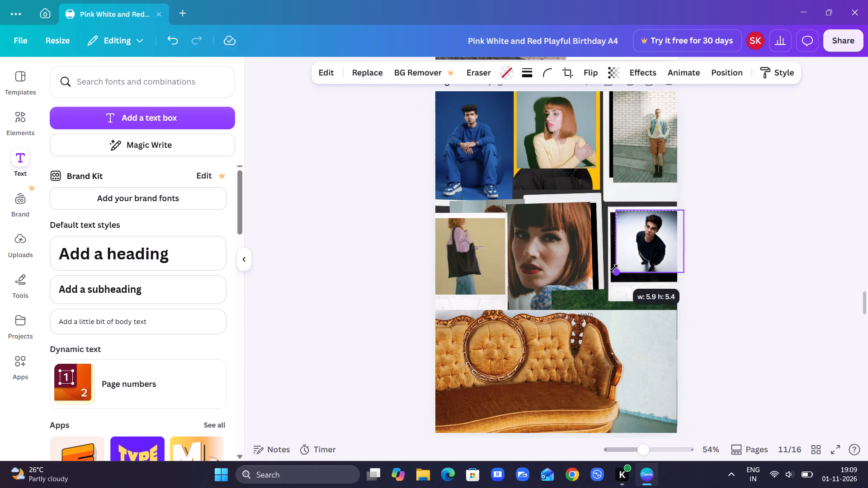
left_click_drag(614, 268, 602, 279)
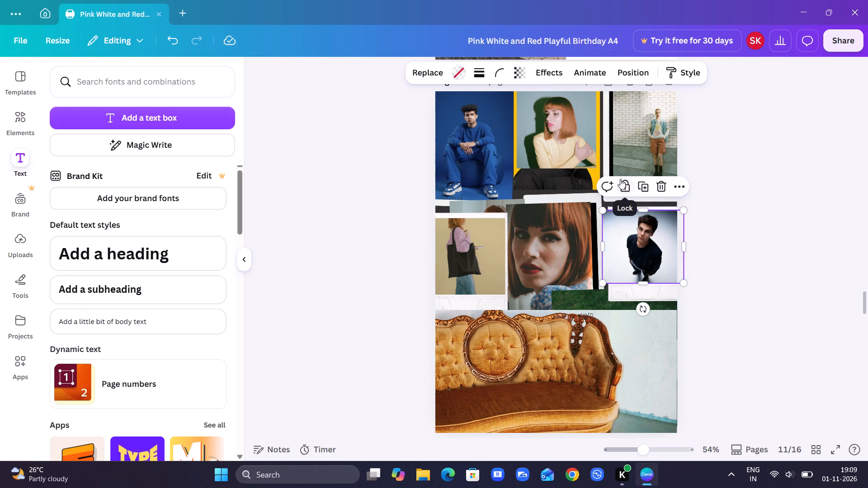
Replace the seated man in blue at the top of page 11 with the uploaded man in black T-shirt and beige trousers.
left_click(19, 247)
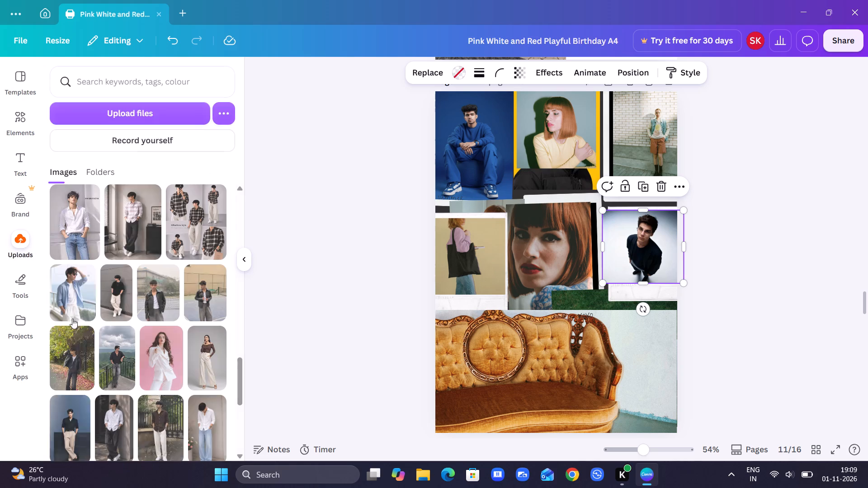
left_click_drag(122, 286, 492, 126)
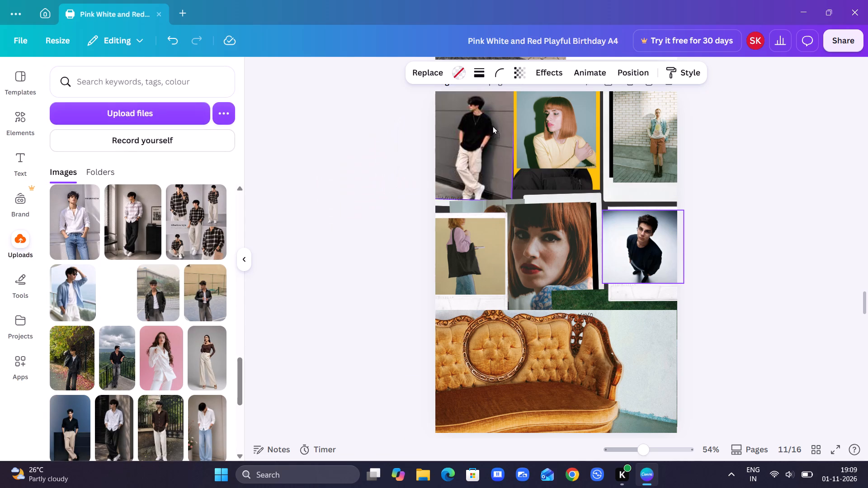
left_click_drag(492, 126, 494, 127)
Replace the photo of the red-haired woman in yellow with the uploaded photo of the man in a black leather jacket.
left_click_drag(159, 299, 566, 133)
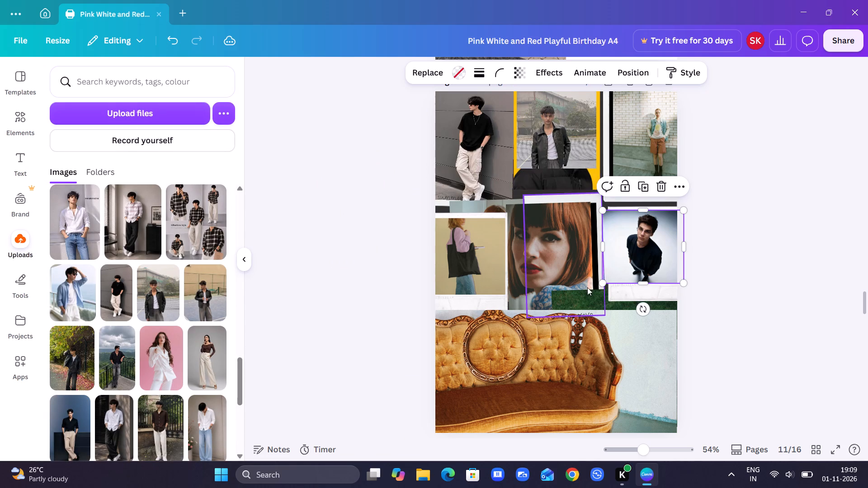